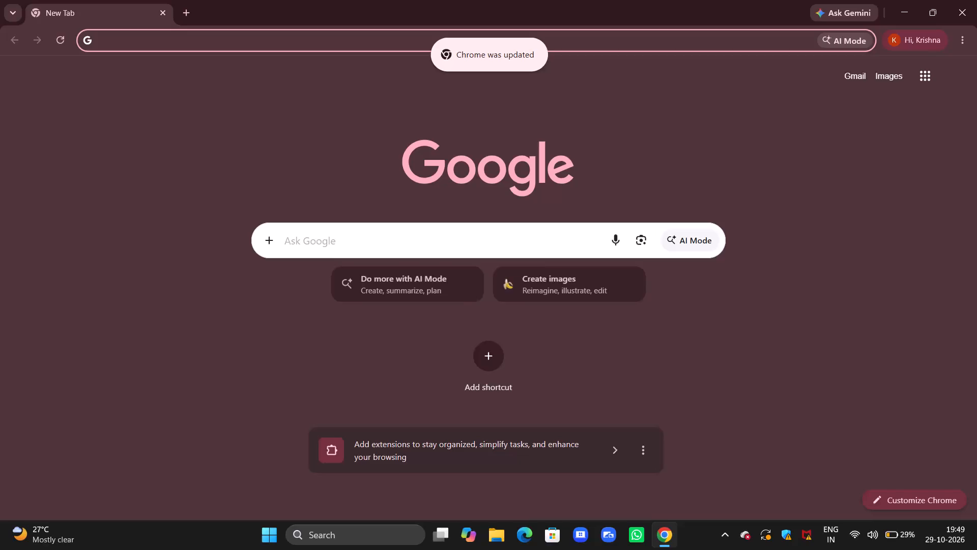
Search Google for tradingview and open the TradingView website.
{"action": "left_click", "coordinate": [330, 233]}
{"action": "left_click", "coordinate": [340, 270]}
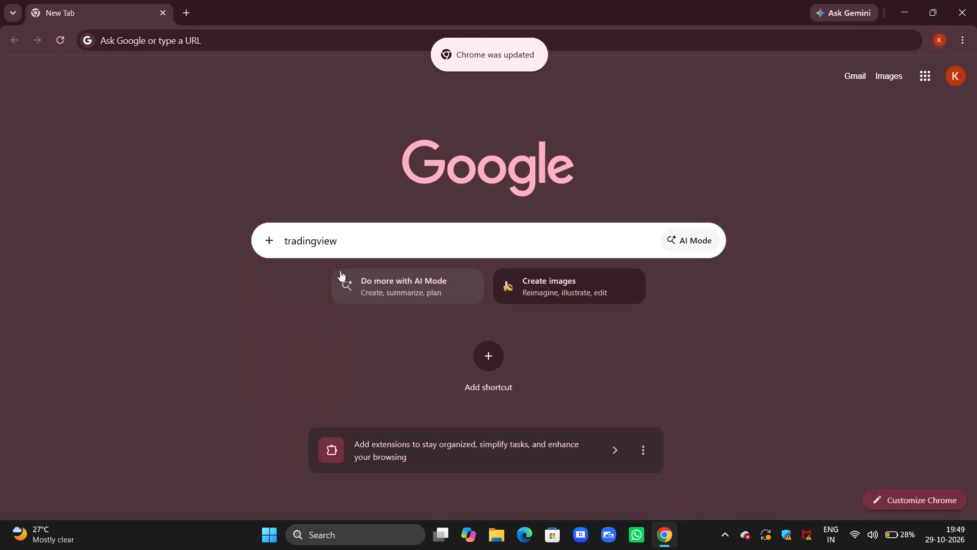
{"action": "left_click", "coordinate": [330, 199]}
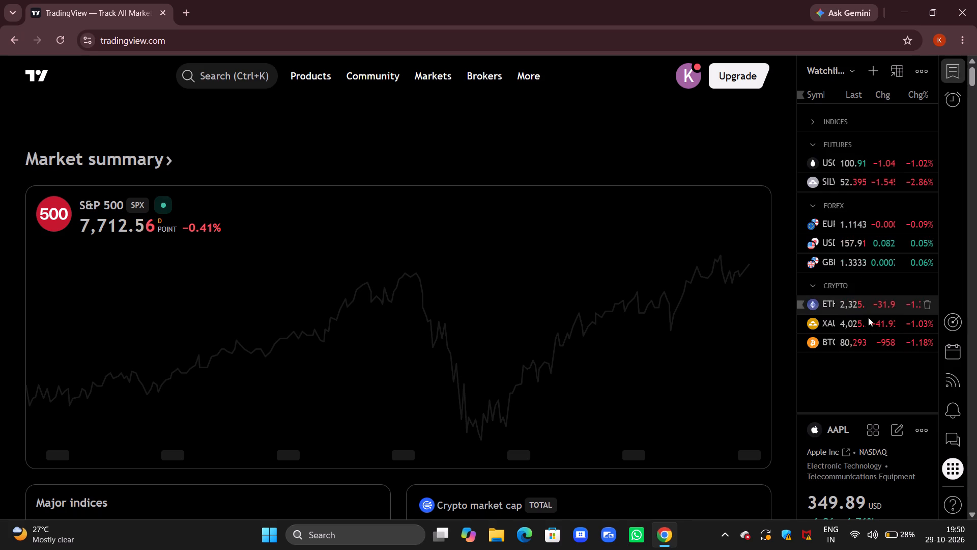
Open the full chart of Gold Spot / U.S. Dollar (XAUUSD) from the watchlist and dismiss the indicator templates tip.
{"action": "left_click", "coordinate": [865, 328]}
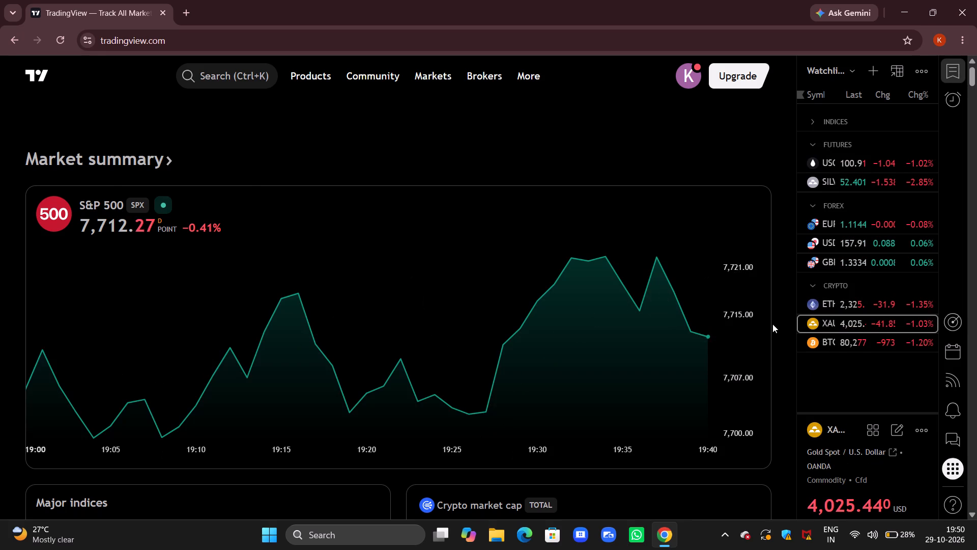
{"action": "left_click", "coordinate": [720, 379]}
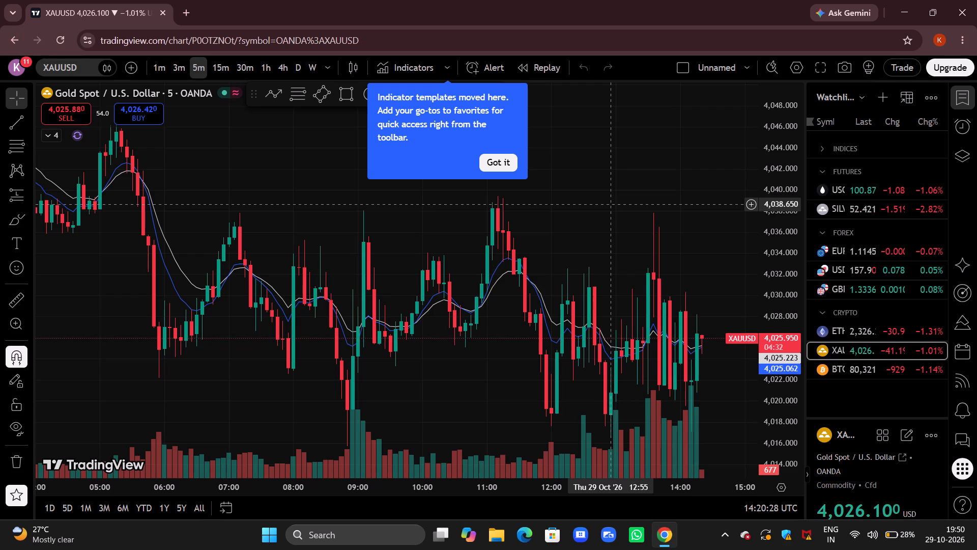
{"action": "left_click", "coordinate": [494, 163]}
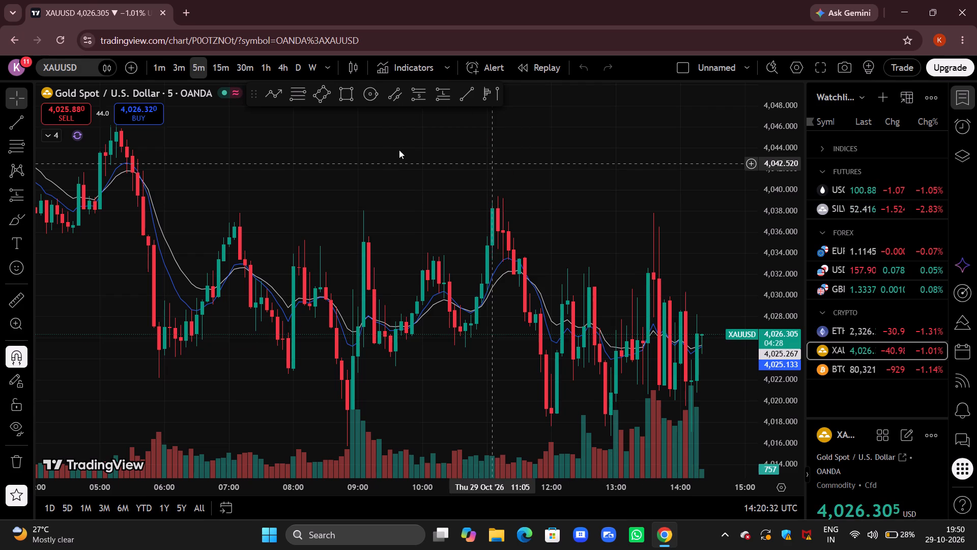
Switch the XAUUSD chart to the daily timeframe, with the recent candles readable at a wider price range.
{"action": "left_click", "coordinate": [299, 66]}
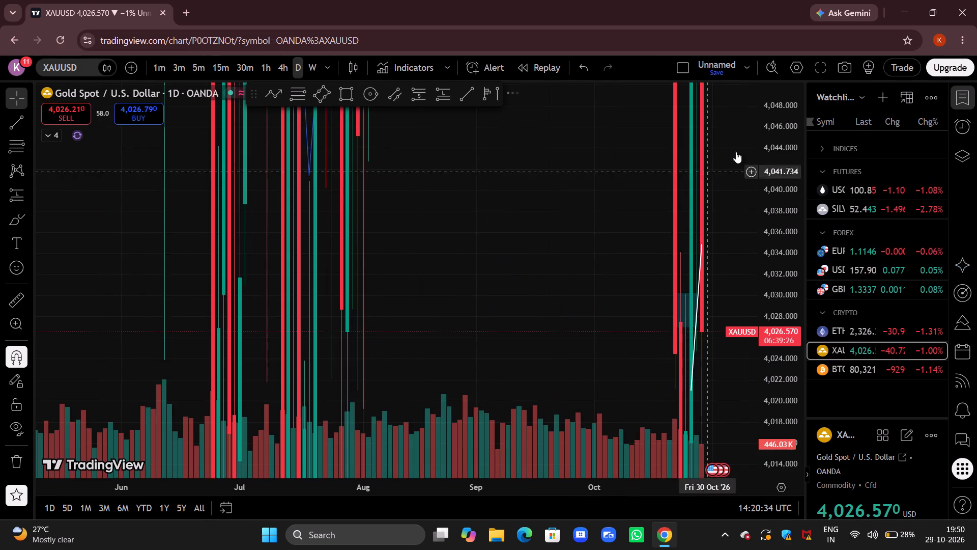
{"action": "left_click_drag", "start_coordinate": [770, 138], "coordinate": [791, 444]}
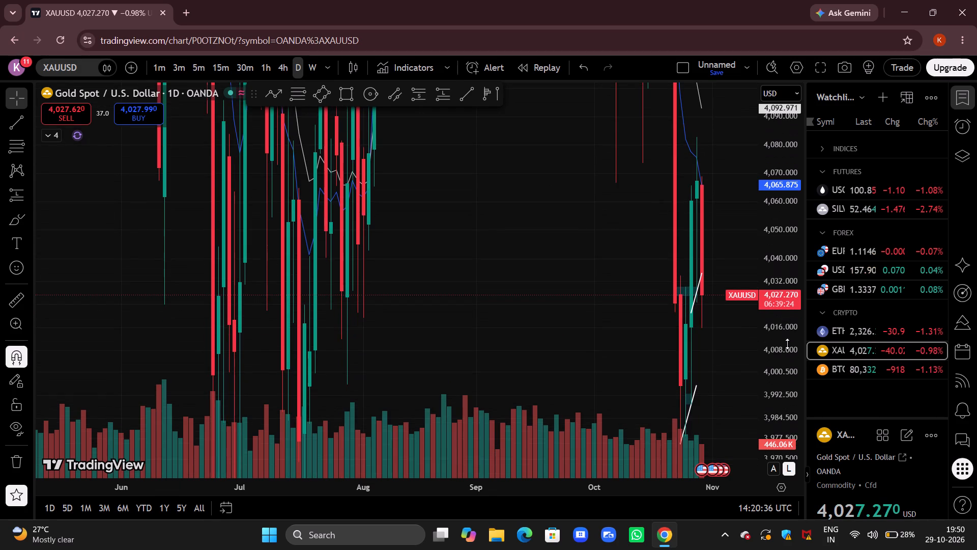
{"action": "left_click_drag", "start_coordinate": [782, 221], "coordinate": [790, 465]}
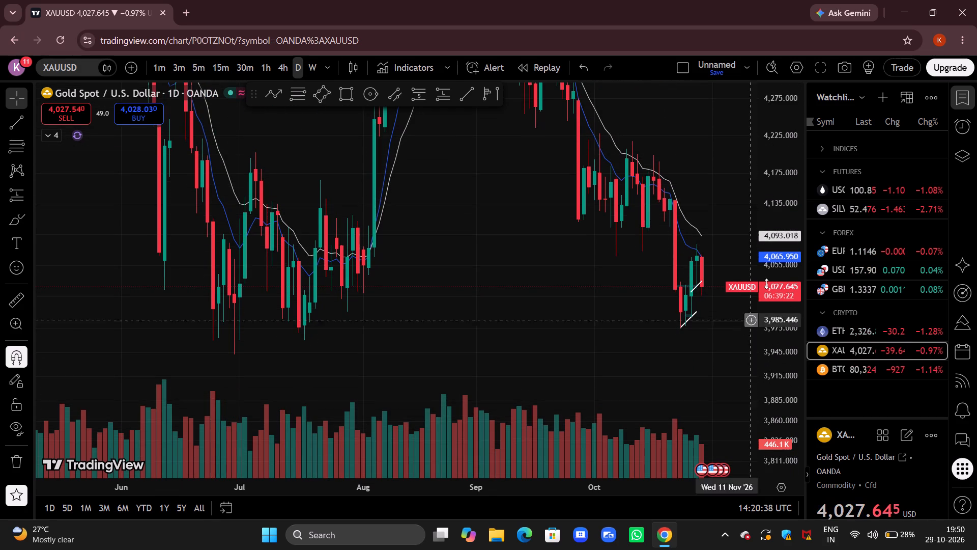
{"action": "left_click_drag", "start_coordinate": [778, 248], "coordinate": [762, 325]}
{"action": "left_click_drag", "start_coordinate": [706, 350], "coordinate": [610, 343]}
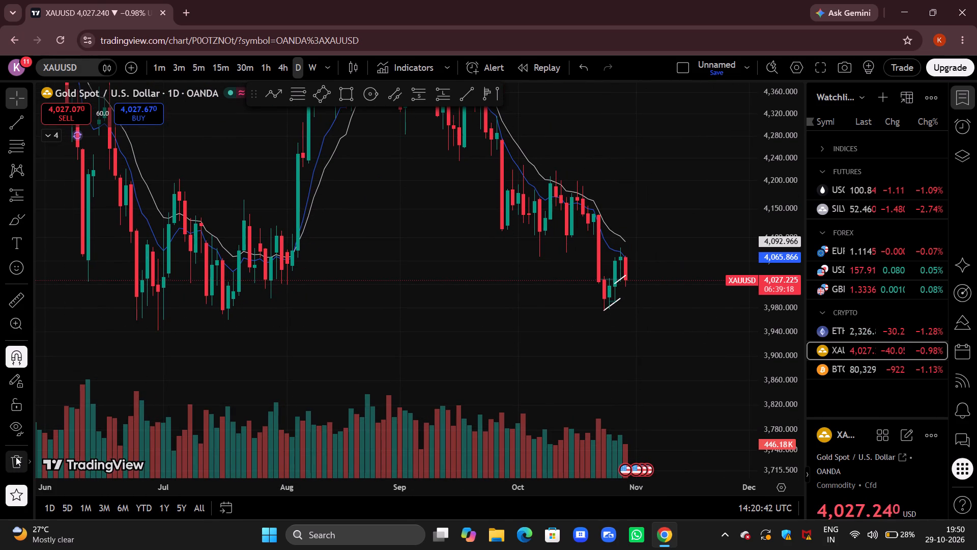
Remove all existing drawings from the XAUUSD chart, keeping the indicators.
{"action": "left_click", "coordinate": [16, 462]}
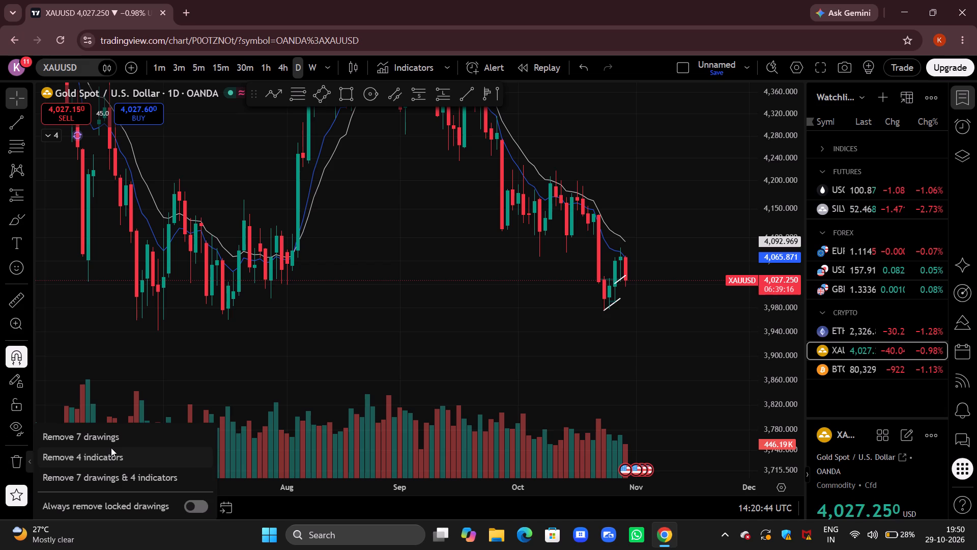
{"action": "left_click", "coordinate": [116, 437]}
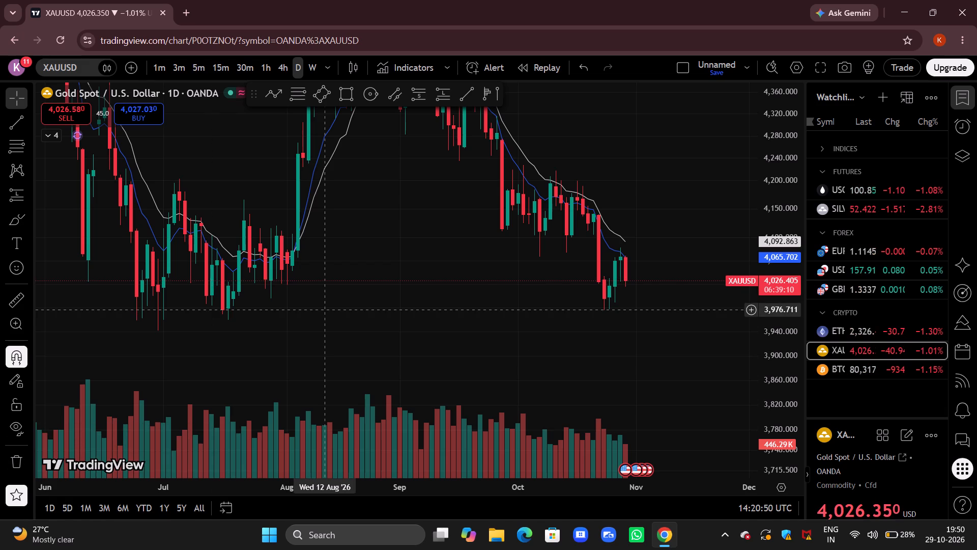
Draw a rectangle support zone along the lows from 26 Jun to 13 Nov '26, between about 3,983 and 3,964.
{"action": "left_click", "coordinate": [344, 91]}
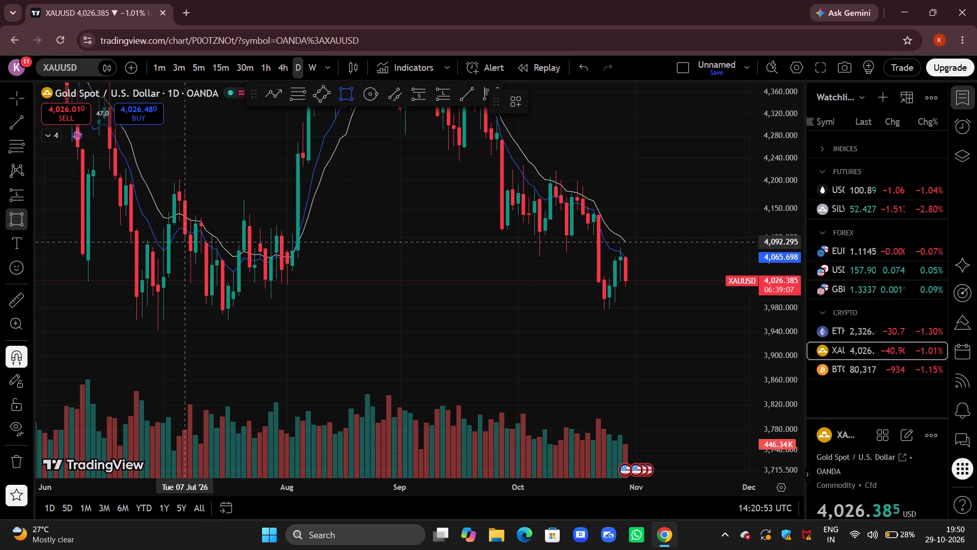
{"action": "left_click_drag", "start_coordinate": [147, 300], "coordinate": [665, 313]}
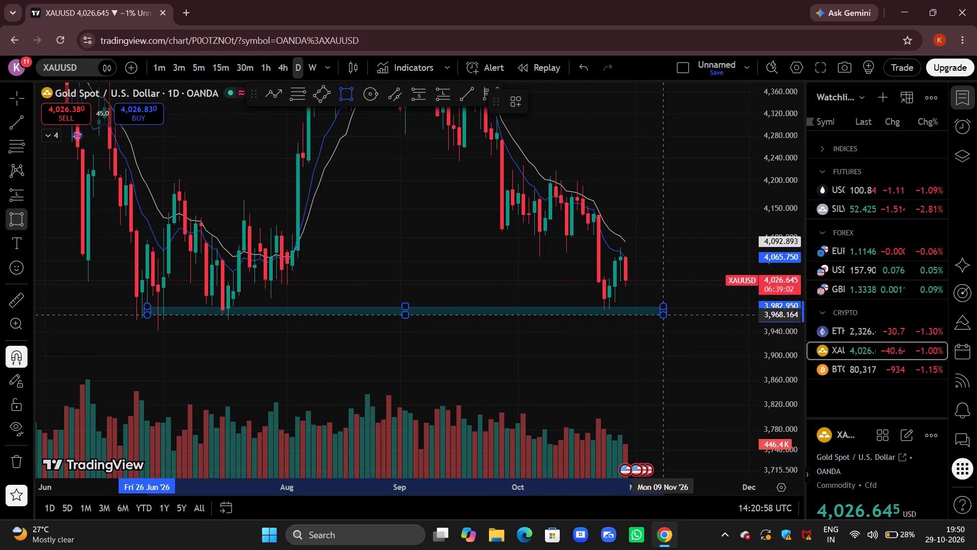
{"action": "left_click_drag", "start_coordinate": [665, 313], "coordinate": [683, 317]}
{"action": "left_click", "coordinate": [683, 317]}
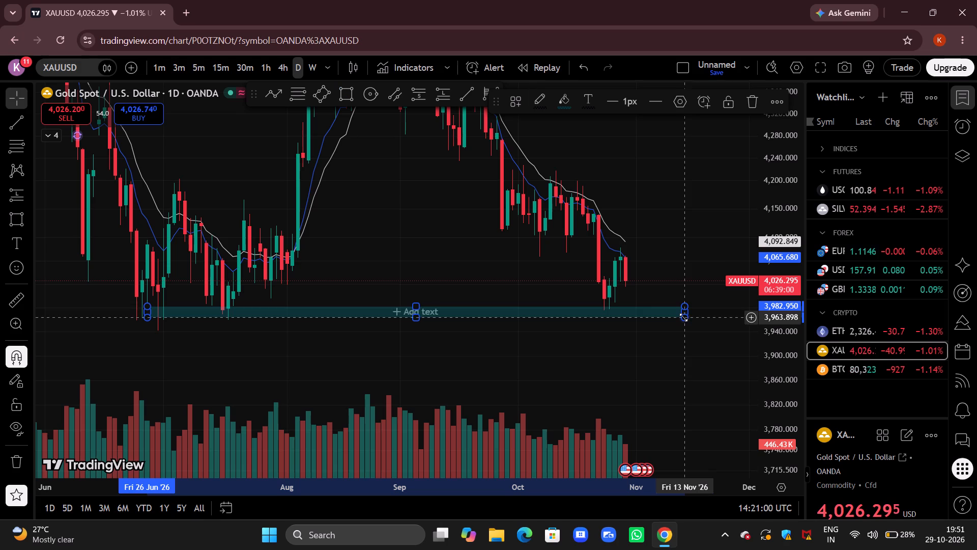
{"action": "left_click", "coordinate": [676, 238]}
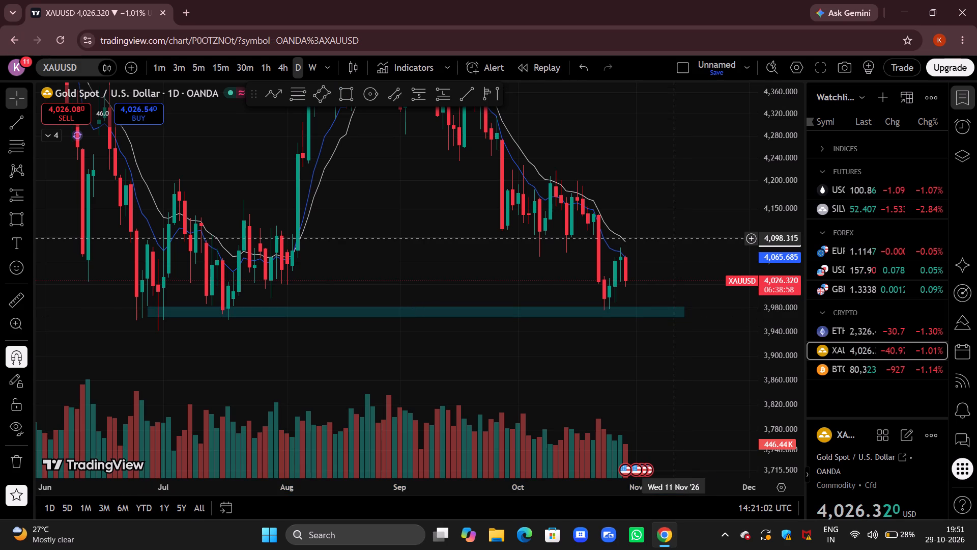
Switch the XAUUSD chart to the 4-hour timeframe, with the recent candles and the support zone in view.
{"action": "left_click", "coordinate": [281, 64]}
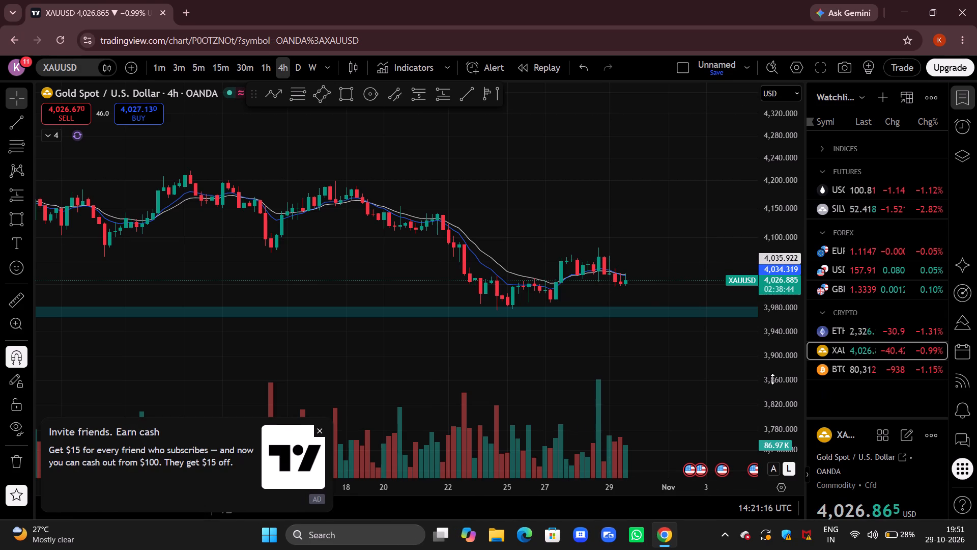
{"action": "left_click_drag", "start_coordinate": [772, 378], "coordinate": [773, 103]}
{"action": "left_click_drag", "start_coordinate": [731, 179], "coordinate": [532, 99]}
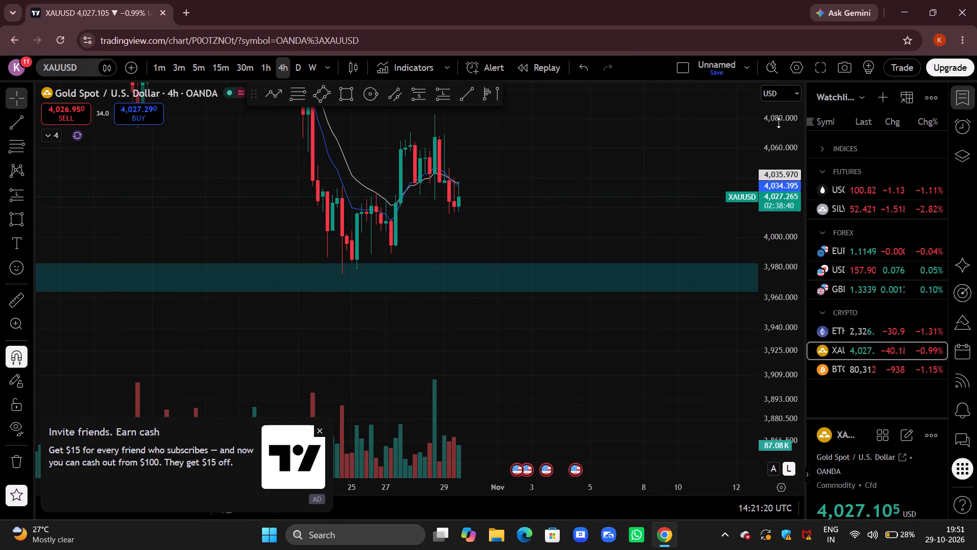
{"action": "left_click_drag", "start_coordinate": [779, 123], "coordinate": [782, 202]}
{"action": "left_click_drag", "start_coordinate": [383, 121], "coordinate": [527, 288]}
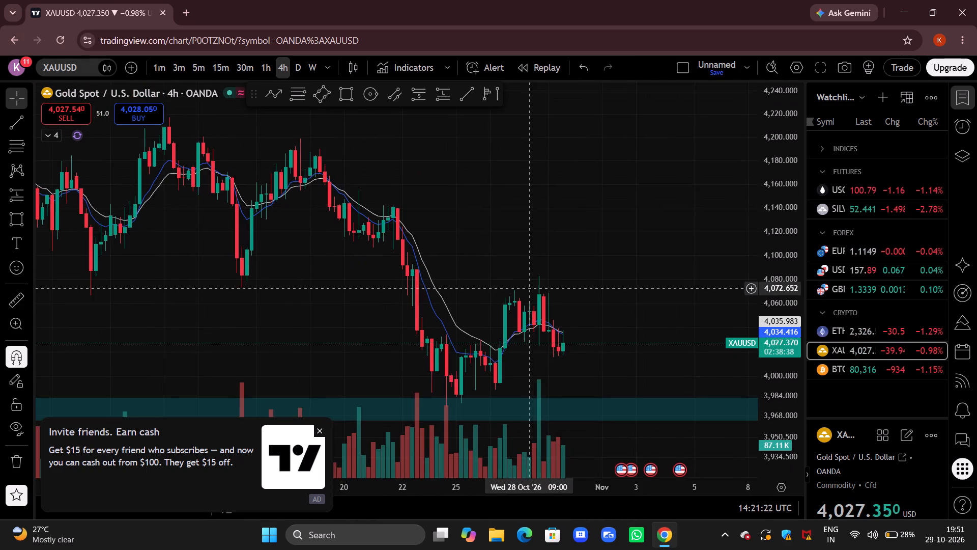
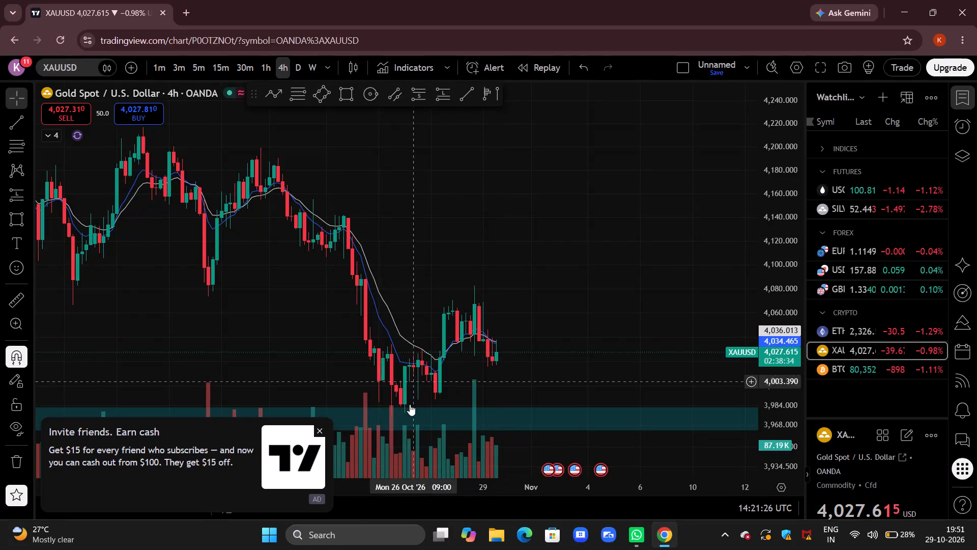
Close the referral ad and examine XAUUSD on the 1-hour timeframe, with the recent candles and the support zone in view.
{"action": "left_click", "coordinate": [319, 426]}
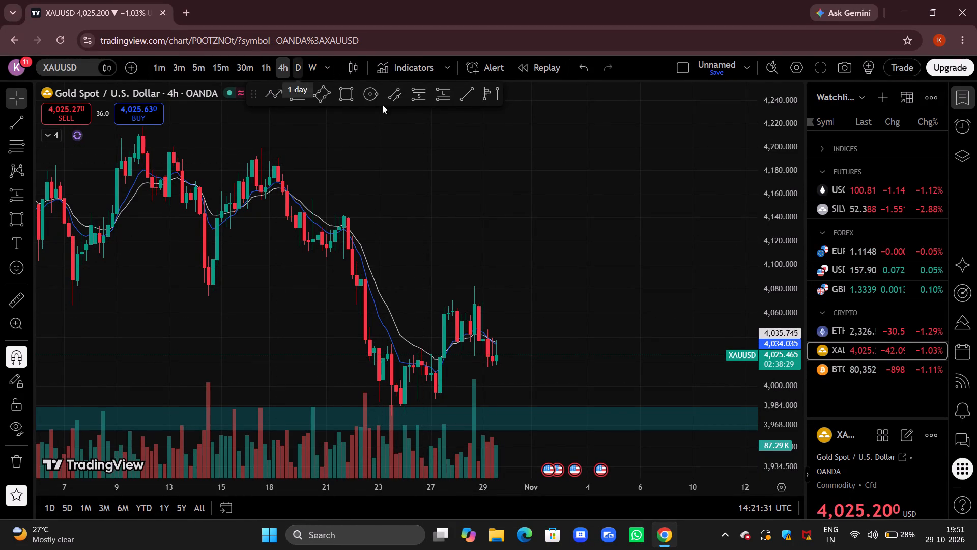
{"action": "left_click", "coordinate": [257, 58]}
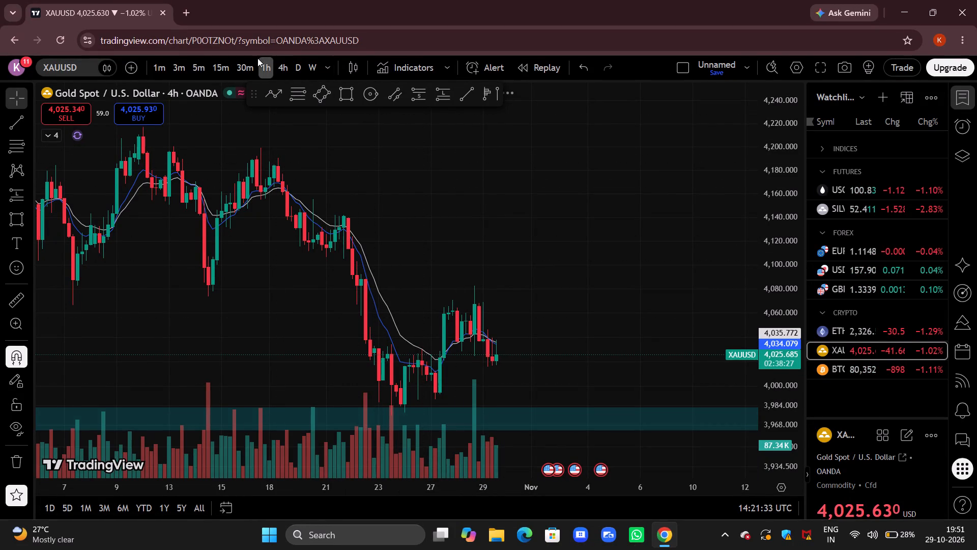
{"action": "left_click_drag", "start_coordinate": [589, 345], "coordinate": [717, 105]}
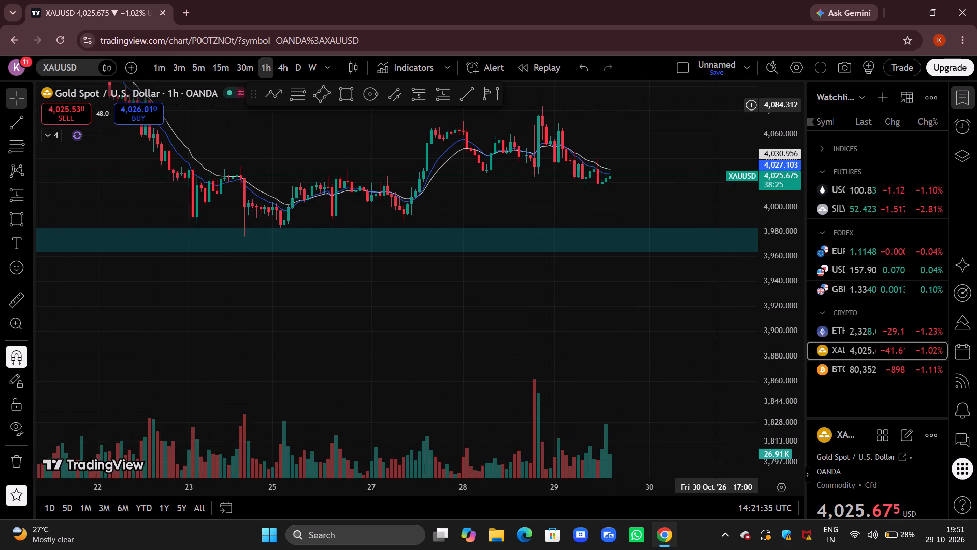
{"action": "left_click_drag", "start_coordinate": [717, 105], "coordinate": [663, 243]}
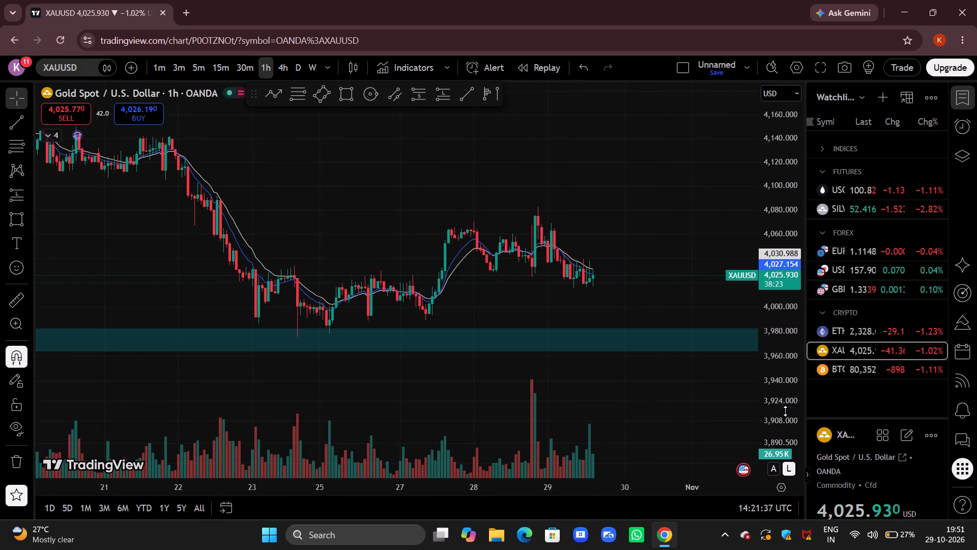
{"action": "left_click_drag", "start_coordinate": [785, 412], "coordinate": [759, 104]}
{"action": "left_click_drag", "start_coordinate": [650, 216], "coordinate": [615, 296]}
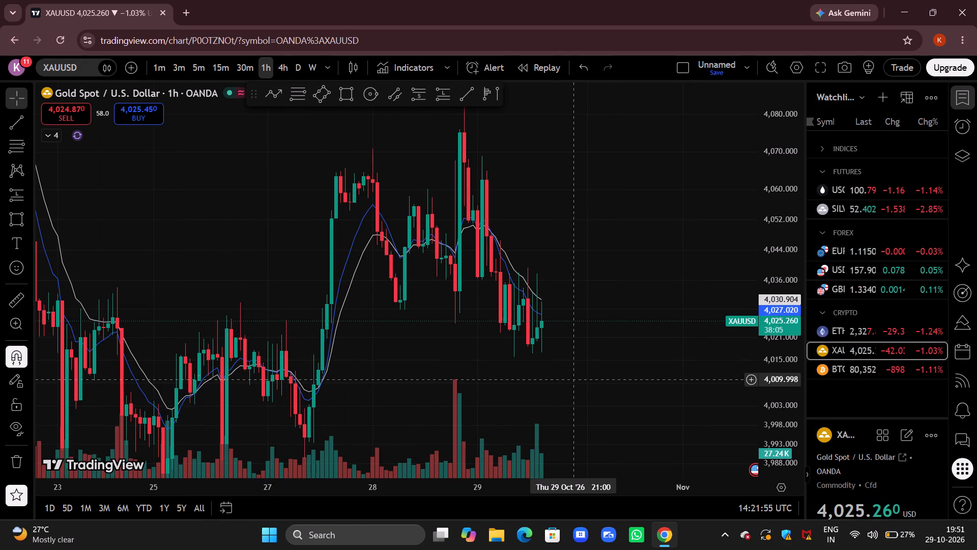
{"action": "left_click_drag", "start_coordinate": [576, 380], "coordinate": [633, 187]}
{"action": "left_click_drag", "start_coordinate": [765, 132], "coordinate": [789, 281]}
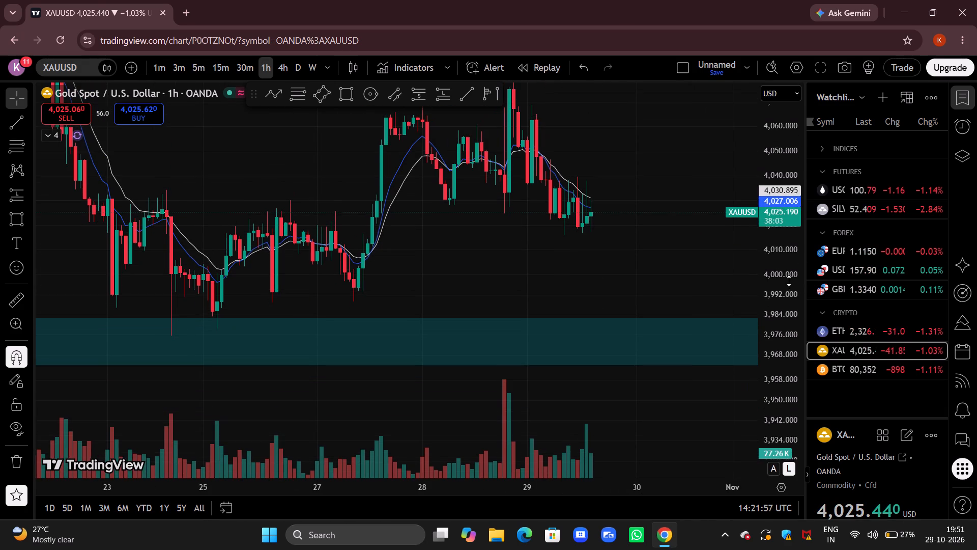
{"action": "left_click_drag", "start_coordinate": [691, 152], "coordinate": [677, 280]}
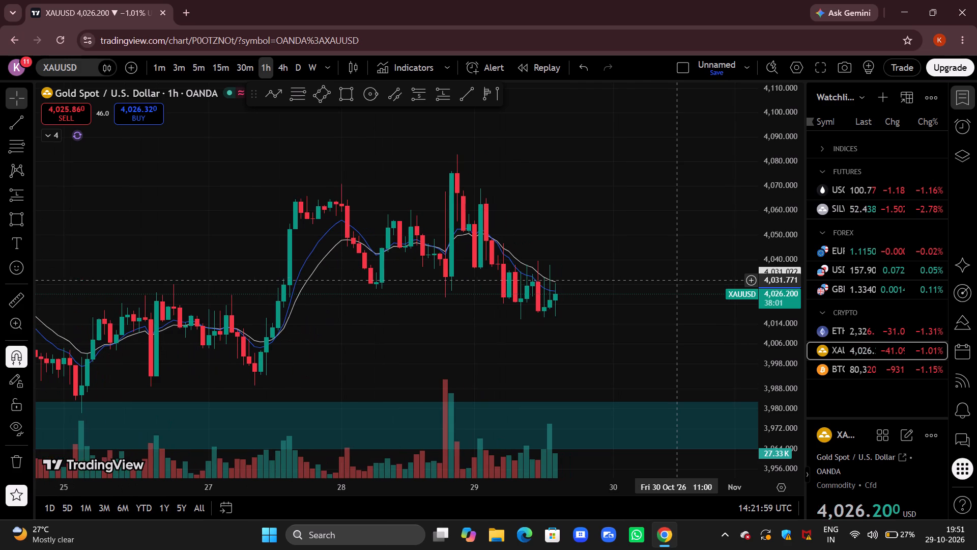
Examine XAUUSD on the 30-minute timeframe, with the price action from 25 to 29 Oct enlarged above the support zone.
{"action": "left_click", "coordinate": [243, 73]}
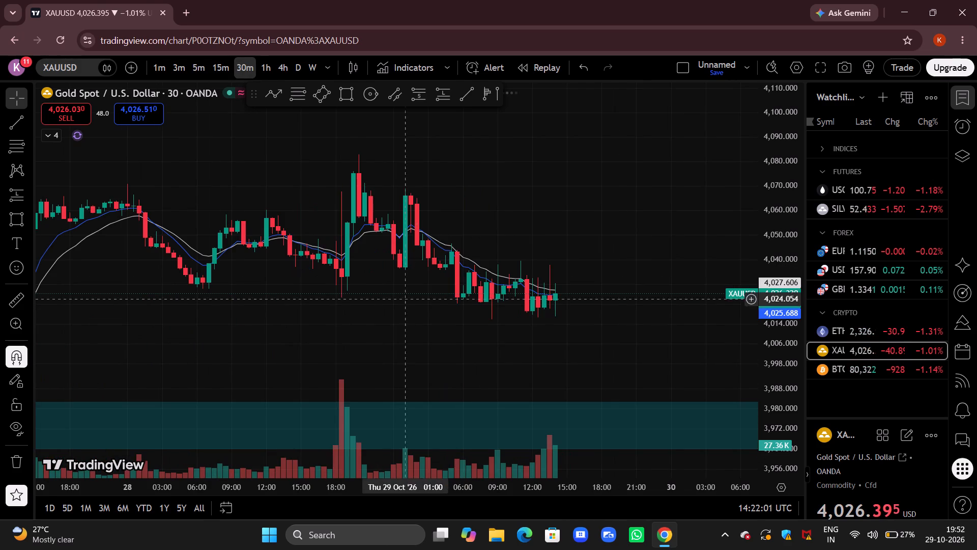
{"action": "left_click_drag", "start_coordinate": [308, 347], "coordinate": [446, 337]}
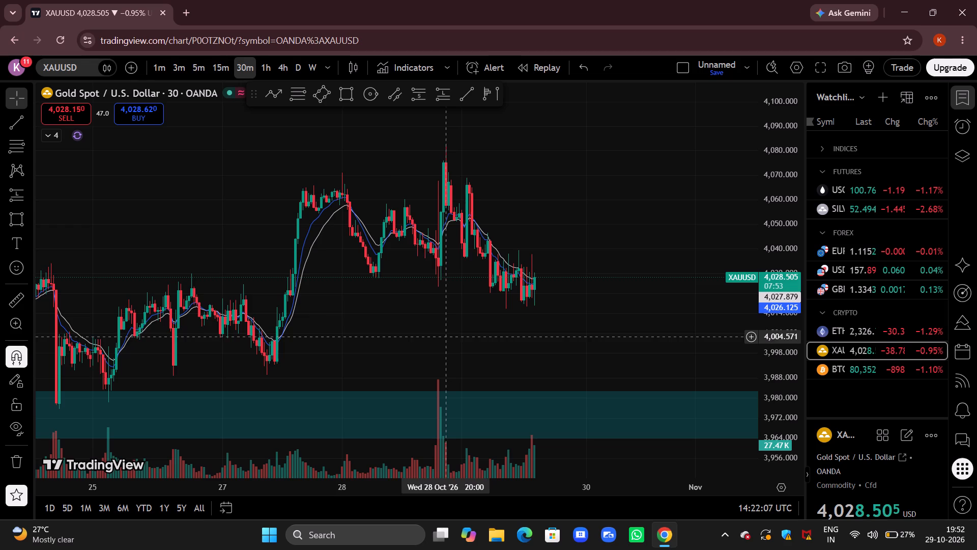
{"action": "left_click_drag", "start_coordinate": [204, 288], "coordinate": [281, 287]}
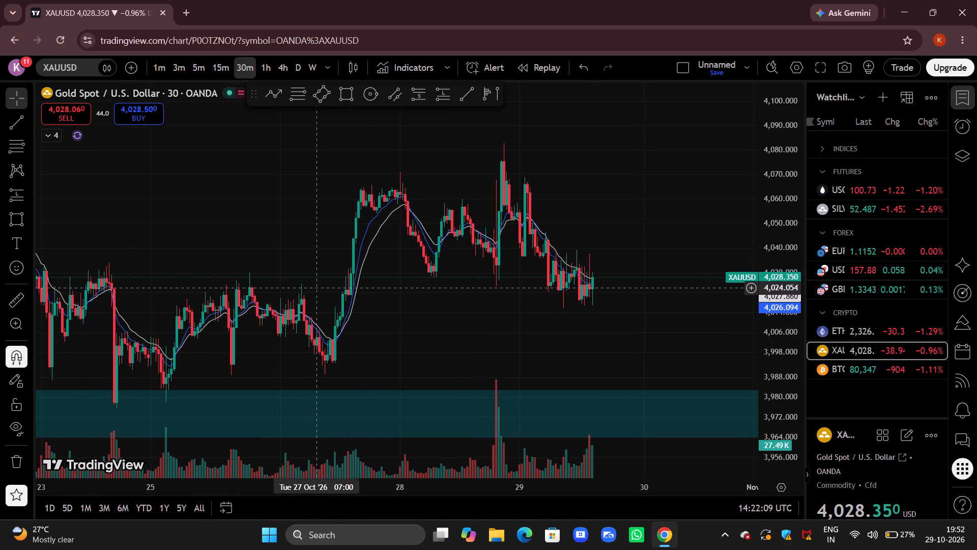
{"action": "left_click", "coordinate": [523, 288]}
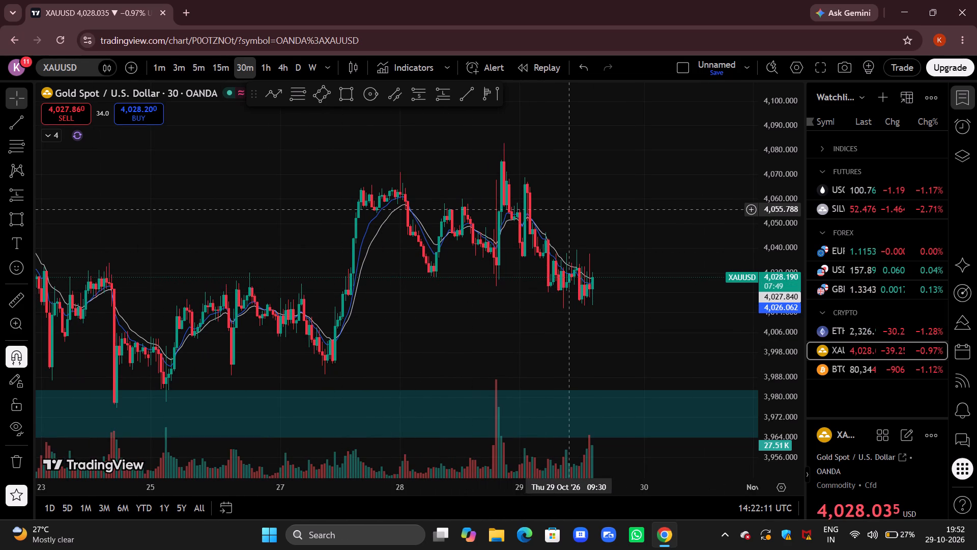
{"action": "left_click_drag", "start_coordinate": [780, 375], "coordinate": [784, 230]}
{"action": "left_click_drag", "start_coordinate": [610, 280], "coordinate": [695, 213]}
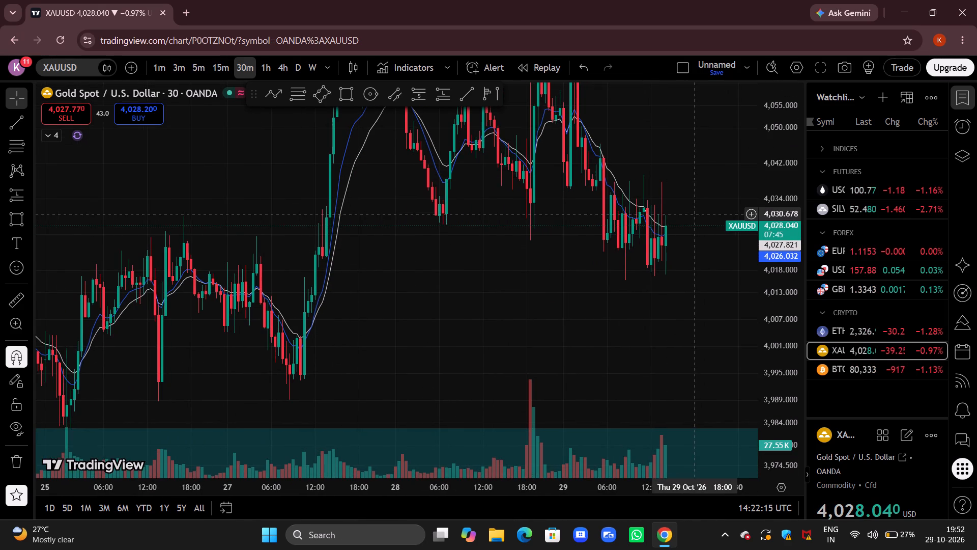
{"action": "left_click_drag", "start_coordinate": [418, 237], "coordinate": [418, 259]}
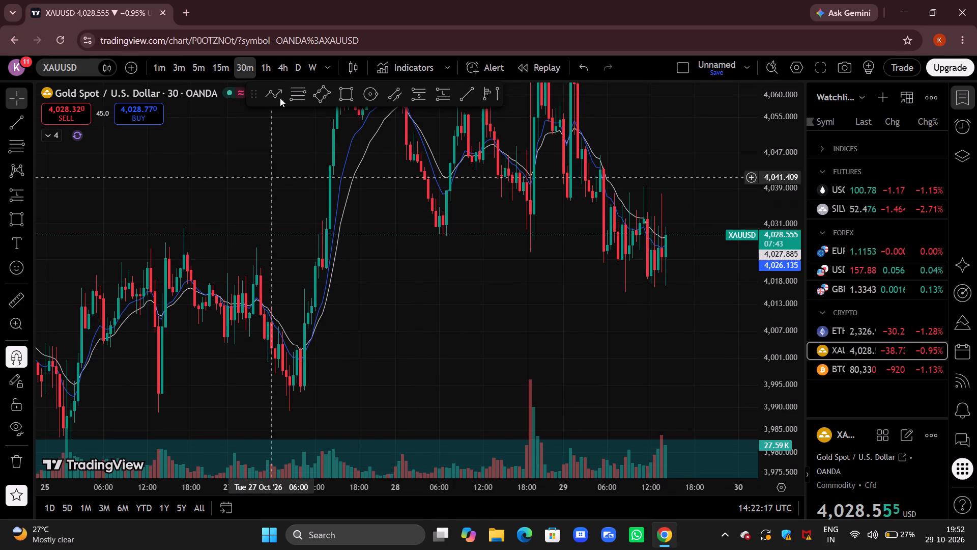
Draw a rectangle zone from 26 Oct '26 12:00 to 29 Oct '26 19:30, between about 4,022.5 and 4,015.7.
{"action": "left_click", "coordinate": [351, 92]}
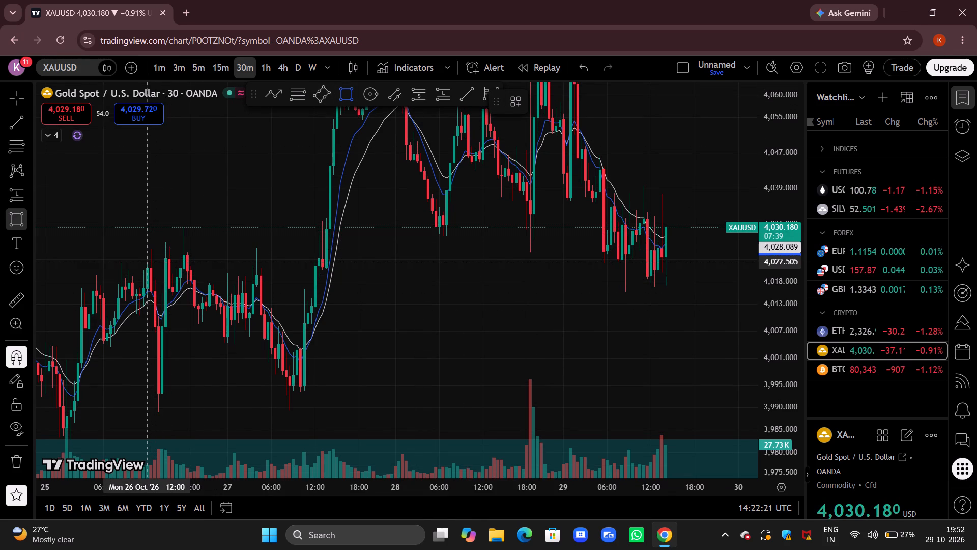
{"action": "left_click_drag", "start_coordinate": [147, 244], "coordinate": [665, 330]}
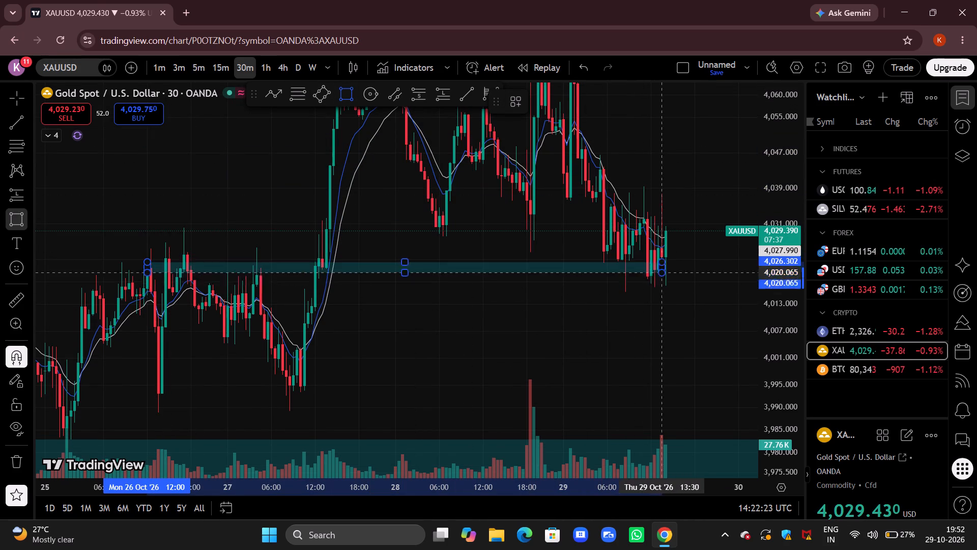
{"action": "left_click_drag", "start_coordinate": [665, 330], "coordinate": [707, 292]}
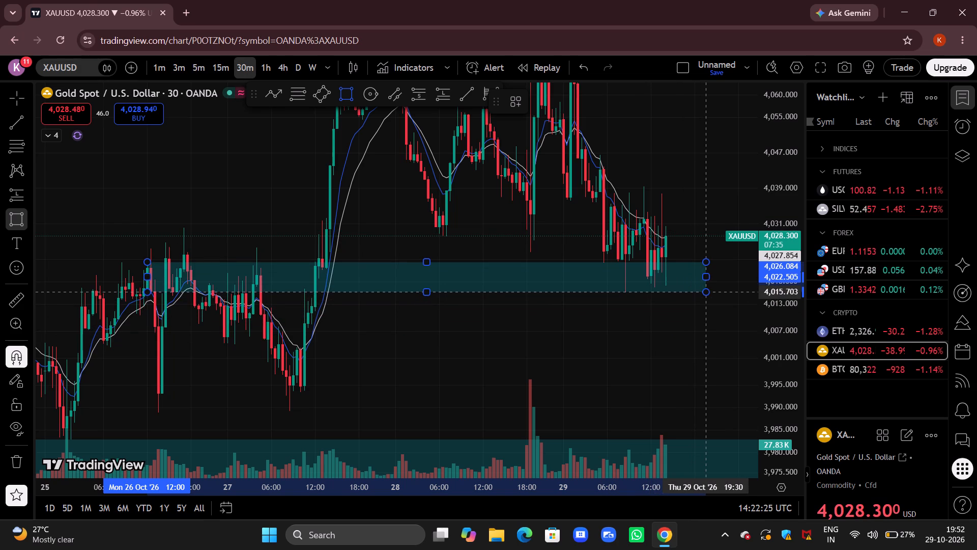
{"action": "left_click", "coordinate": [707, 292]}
Switch the XAUUSD chart to the 15-minute timeframe, with the price range around the 29 Oct lows enlarged.
{"action": "left_click", "coordinate": [229, 67]}
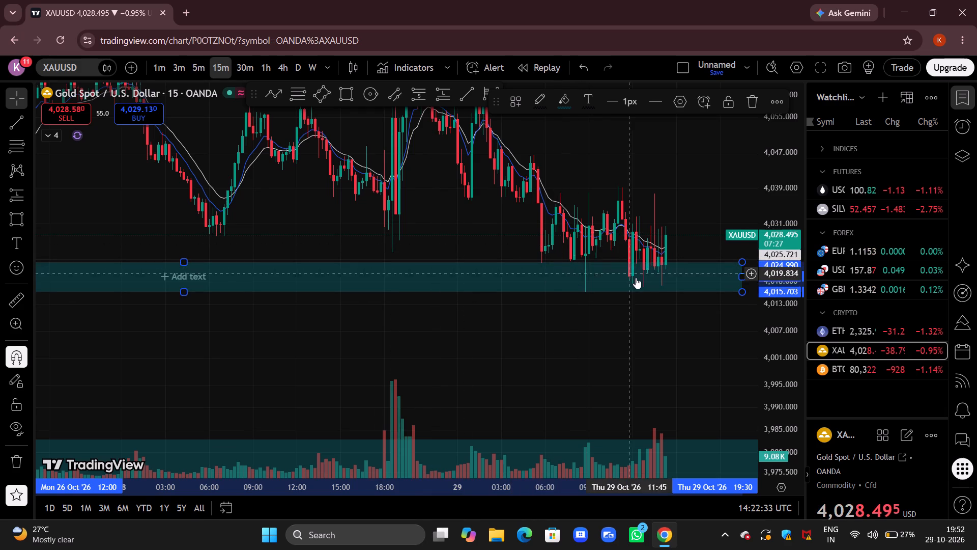
{"action": "left_click_drag", "start_coordinate": [648, 351], "coordinate": [551, 380]}
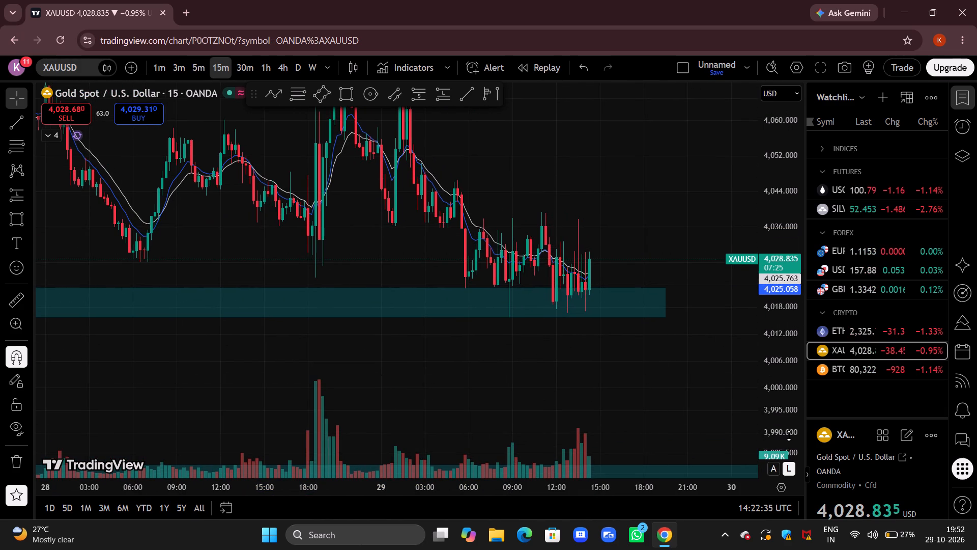
{"action": "left_click_drag", "start_coordinate": [789, 435], "coordinate": [740, 154]}
{"action": "left_click_drag", "start_coordinate": [681, 310], "coordinate": [700, 241]}
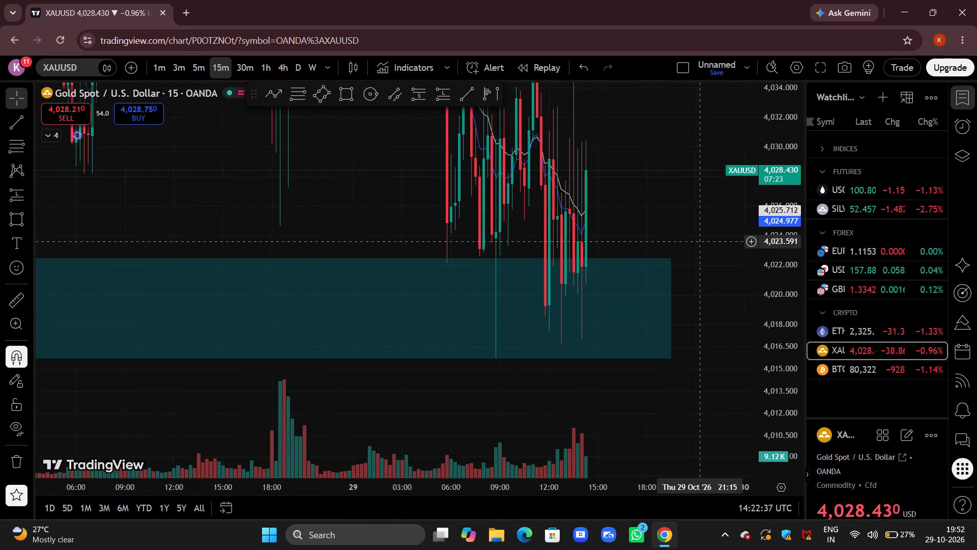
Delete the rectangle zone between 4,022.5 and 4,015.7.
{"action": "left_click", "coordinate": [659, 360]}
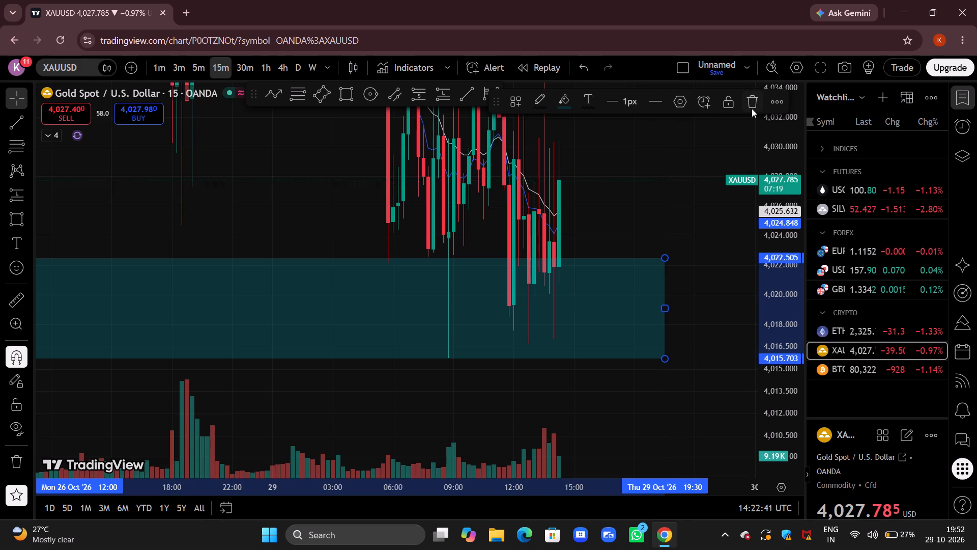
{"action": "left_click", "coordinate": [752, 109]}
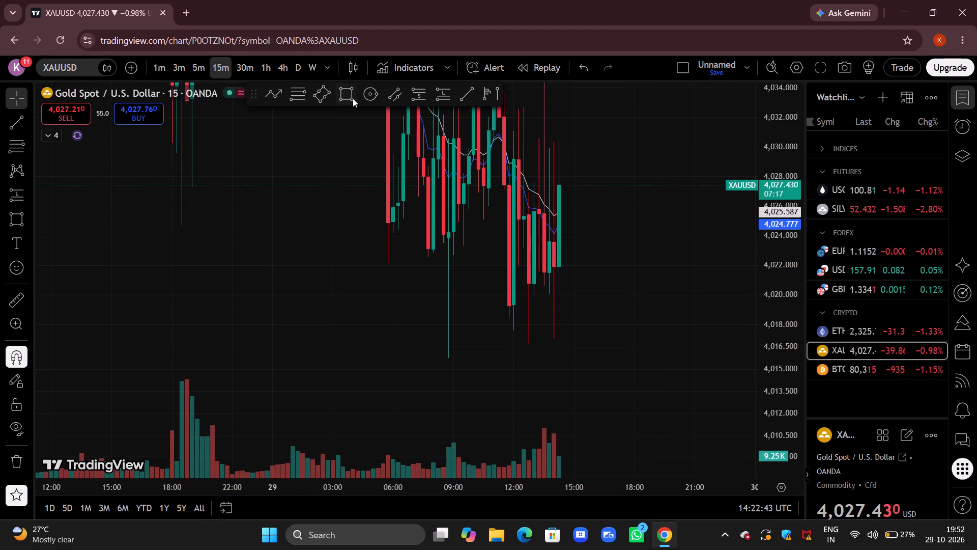
Draw a smaller rectangle on 29 Oct '26 from about 08:30 to 13:15, between about 4,023.5 and 4,021.5.
{"action": "left_click", "coordinate": [350, 98]}
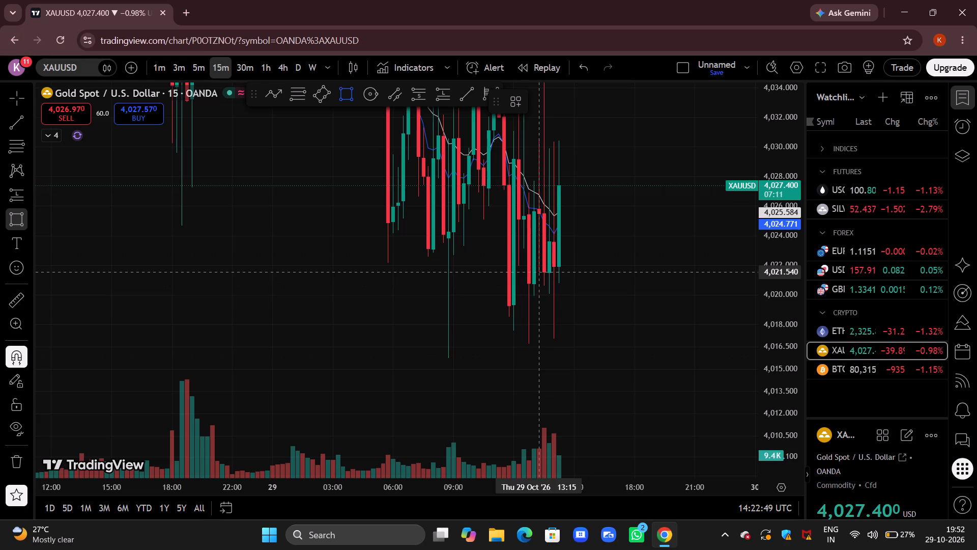
{"action": "left_click_drag", "start_coordinate": [540, 331], "coordinate": [428, 366]}
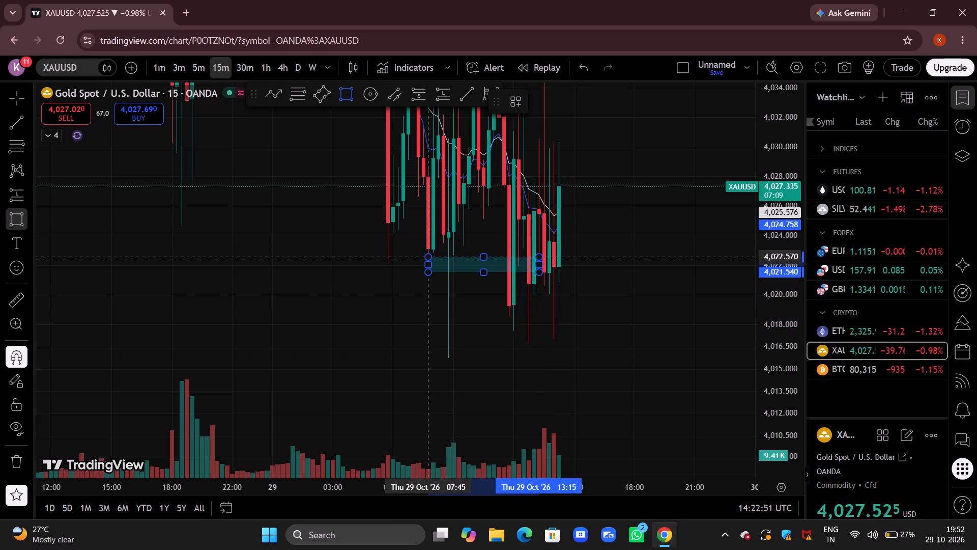
{"action": "left_click_drag", "start_coordinate": [428, 366], "coordinate": [378, 407]}
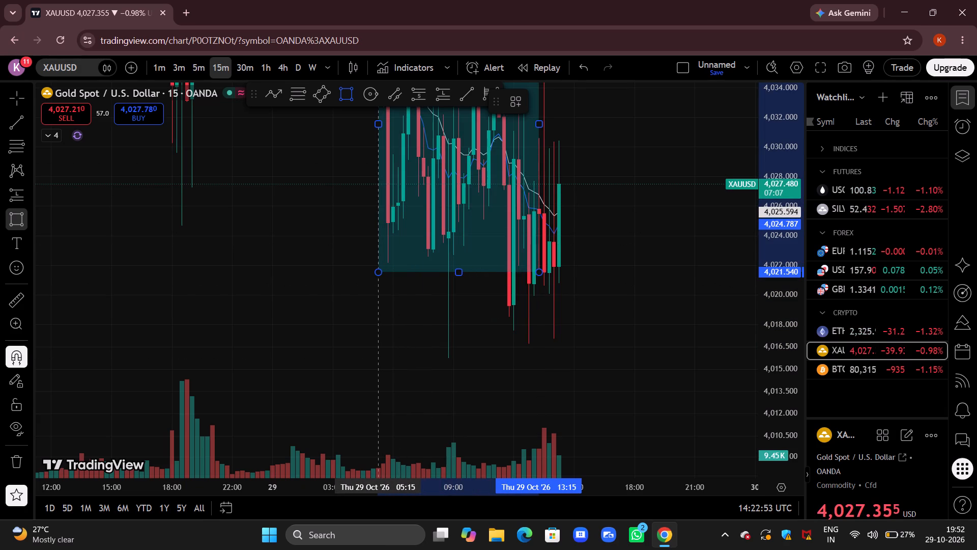
{"action": "left_click_drag", "start_coordinate": [378, 407], "coordinate": [439, 334]}
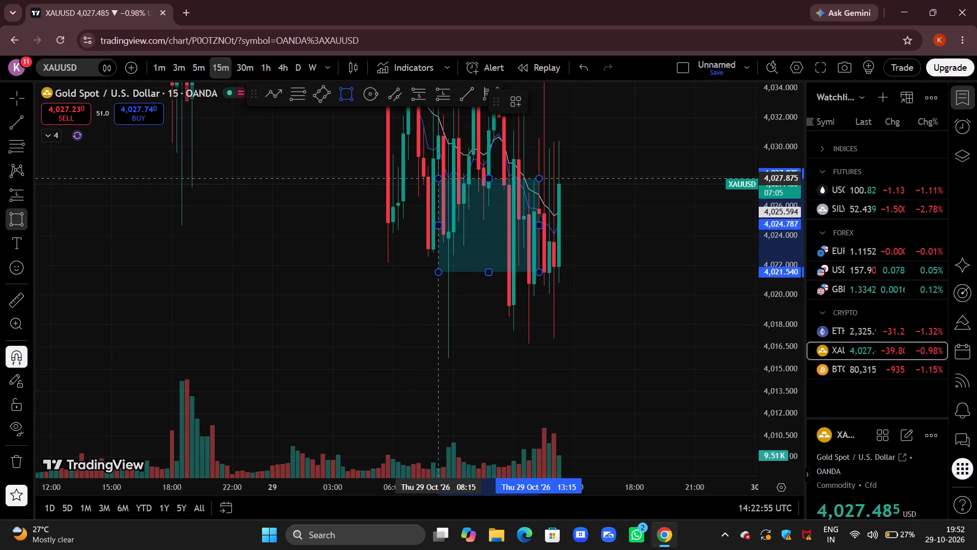
{"action": "left_click_drag", "start_coordinate": [439, 334], "coordinate": [443, 337]}
{"action": "left_click", "coordinate": [443, 337]}
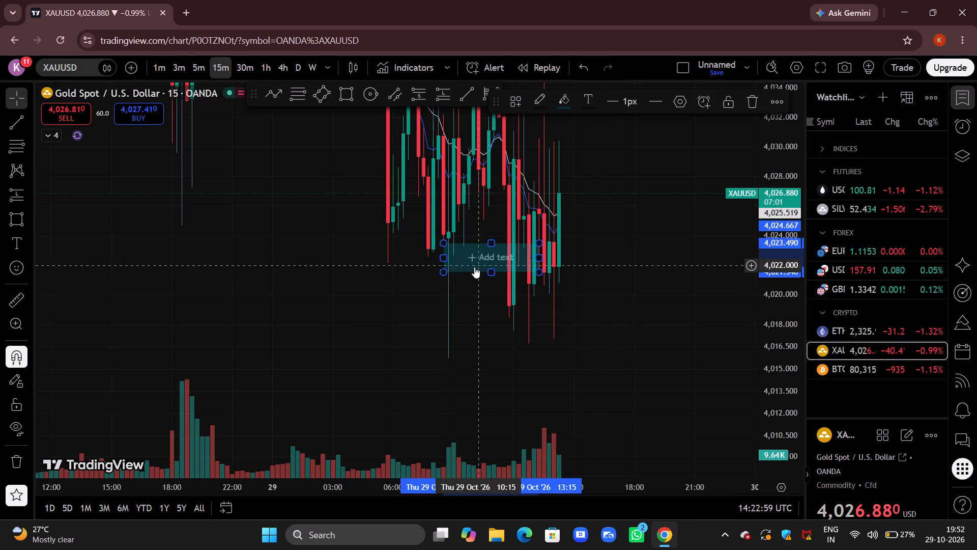
Move the small rectangle onto the 29 Oct lows, between about 4,020.3 and 4,018.4, and stretch it to span 06:15 to 16:45.
{"action": "left_click_drag", "start_coordinate": [474, 267], "coordinate": [431, 314]}
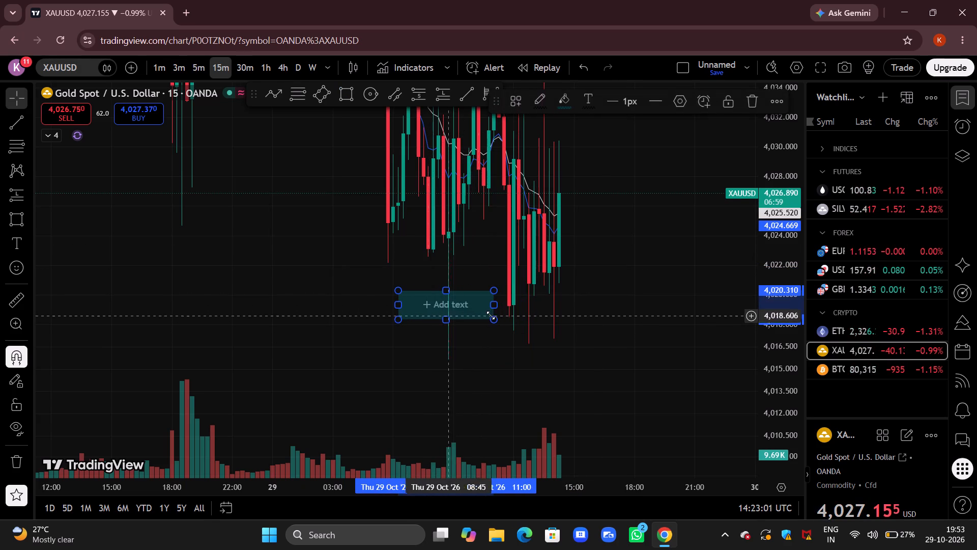
{"action": "left_click_drag", "start_coordinate": [492, 305], "coordinate": [610, 304]}
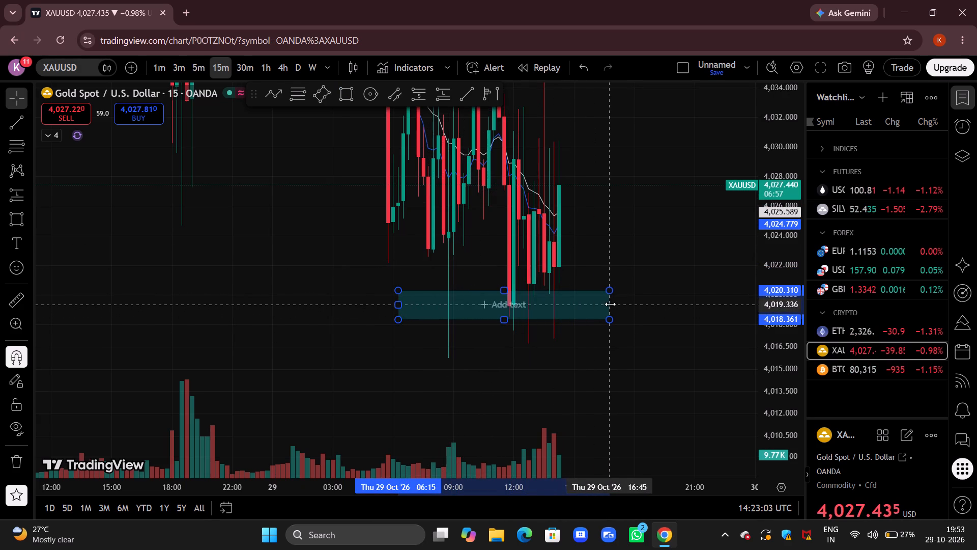
{"action": "left_click", "coordinate": [652, 265]}
Switch the XAUUSD chart to the 5-minute timeframe, with the latest candles and the new intraday zone in view.
{"action": "left_click_drag", "start_coordinate": [652, 265], "coordinate": [625, 340]}
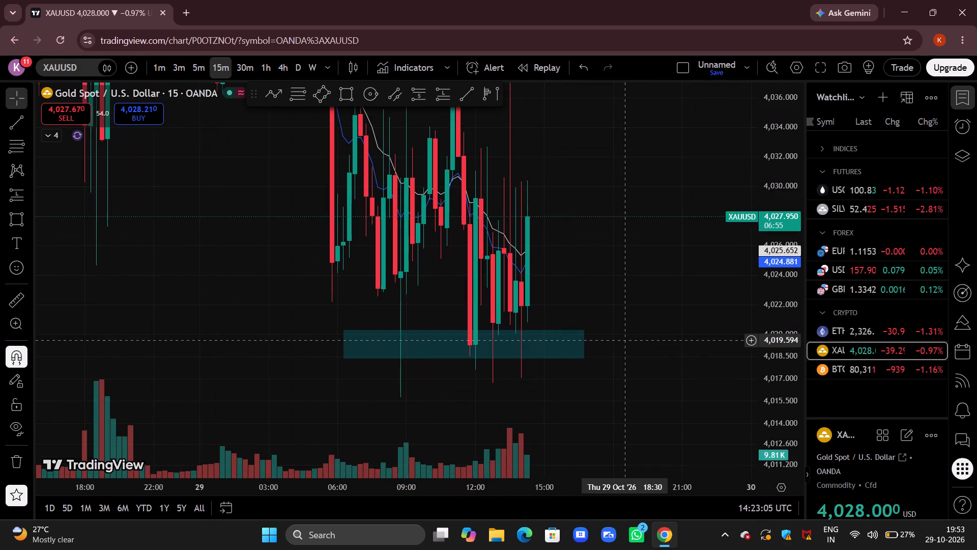
{"action": "left_click", "coordinate": [194, 63]}
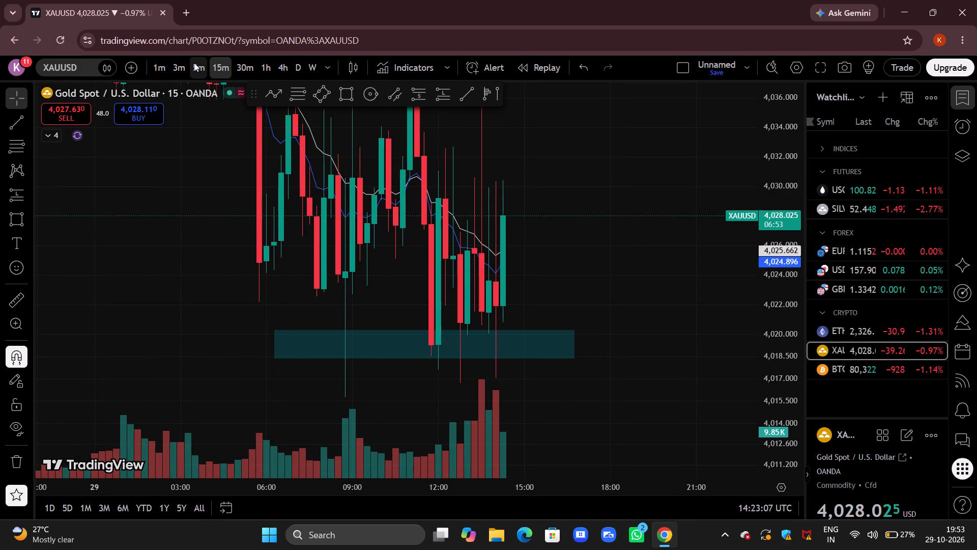
{"action": "left_click_drag", "start_coordinate": [518, 267], "coordinate": [666, 206]}
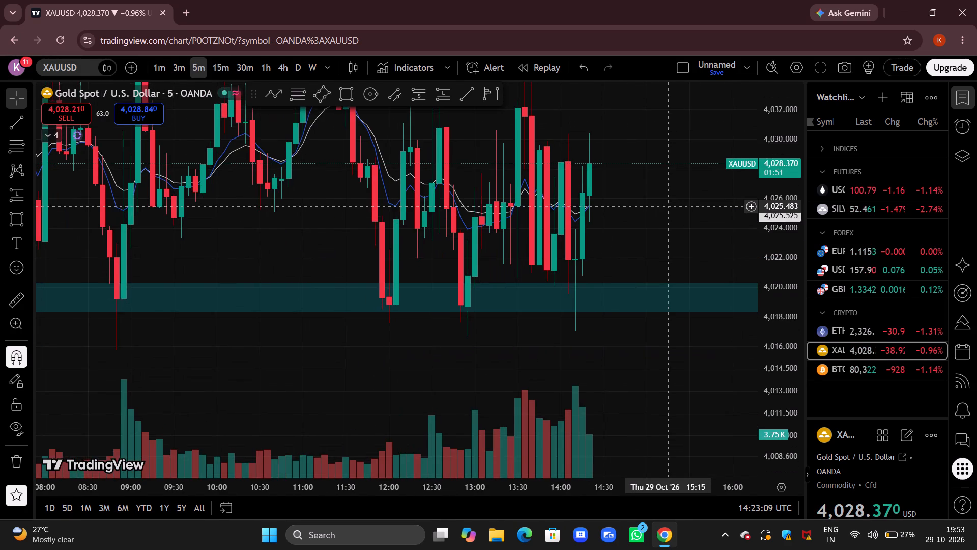
Switch the XAUUSD chart to the 1-minute timeframe and examine how the candles since about 11:30 react at the intraday zone.
{"action": "left_click", "coordinate": [158, 66]}
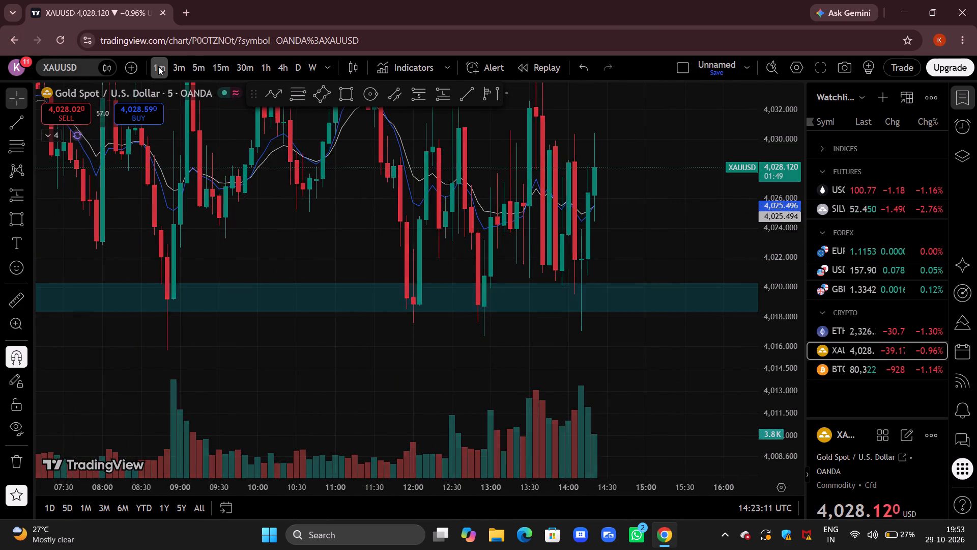
{"action": "left_click_drag", "start_coordinate": [325, 321], "coordinate": [444, 331]}
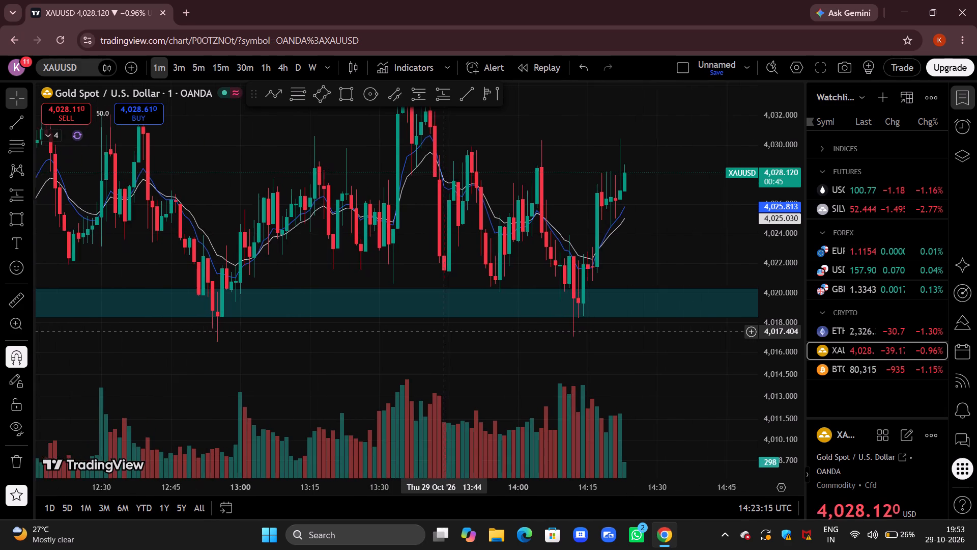
{"action": "left_click_drag", "start_coordinate": [290, 358], "coordinate": [495, 333]}
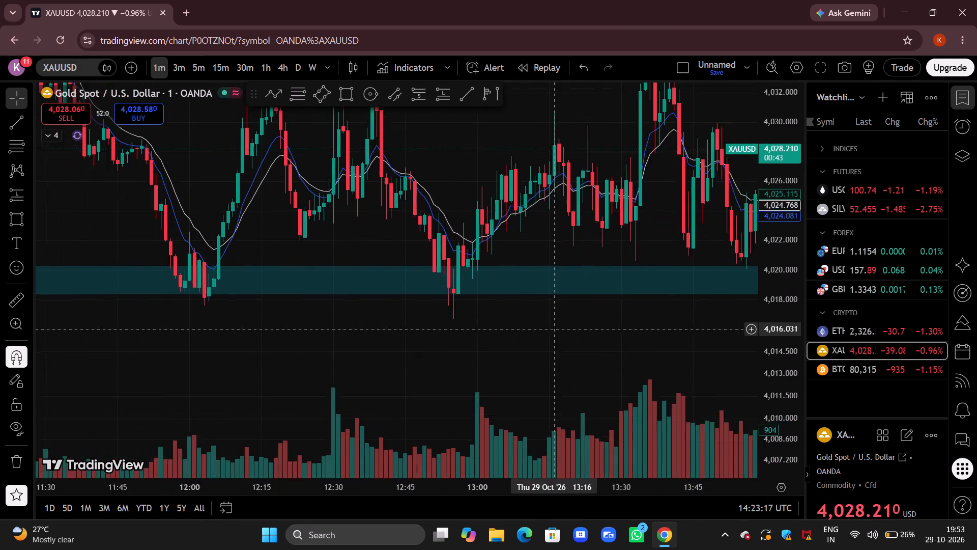
{"action": "left_click_drag", "start_coordinate": [495, 333], "coordinate": [487, 334]}
{"action": "left_click_drag", "start_coordinate": [487, 334], "coordinate": [366, 361]}
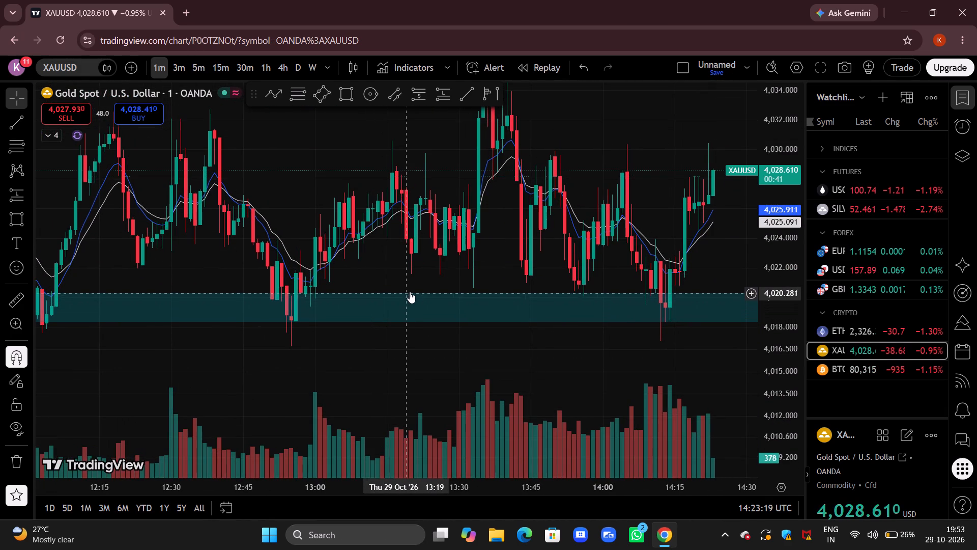
Move the intraday support rectangle down onto the lows, between about 4,019.3 and 4,017.4.
{"action": "left_click_drag", "start_coordinate": [410, 292], "coordinate": [416, 309]}
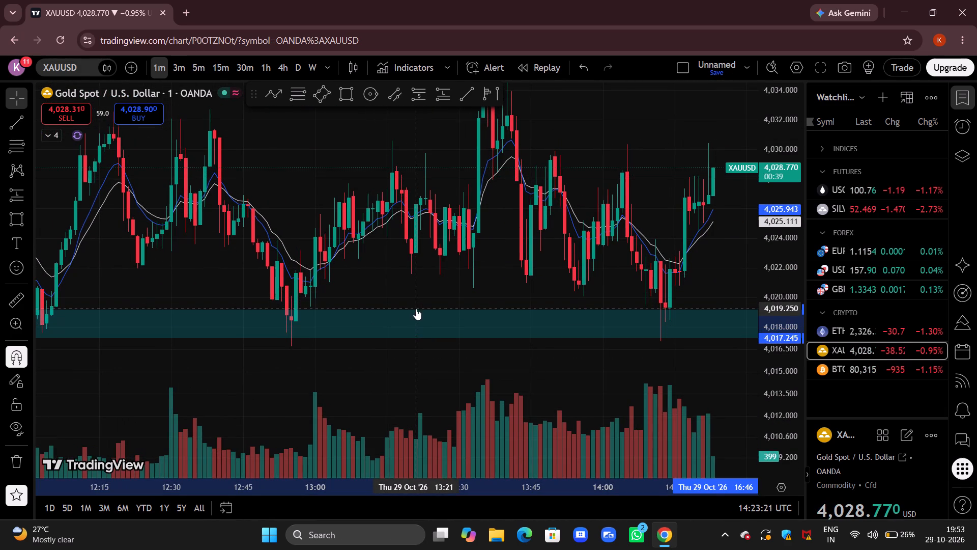
{"action": "left_click_drag", "start_coordinate": [416, 309], "coordinate": [413, 307]}
Draw a rectangle on the 1-minute chart from about 08:52 to 14:07 on 29 Oct, between about 4,024.2 and 4,021.1.
{"action": "left_click_drag", "start_coordinate": [378, 416], "coordinate": [552, 422]}
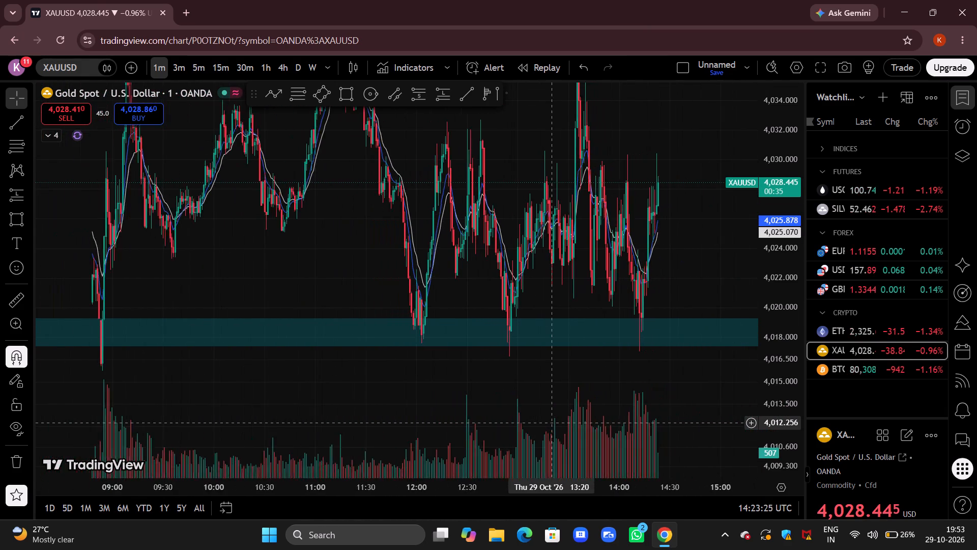
{"action": "left_click_drag", "start_coordinate": [697, 402], "coordinate": [543, 445]}
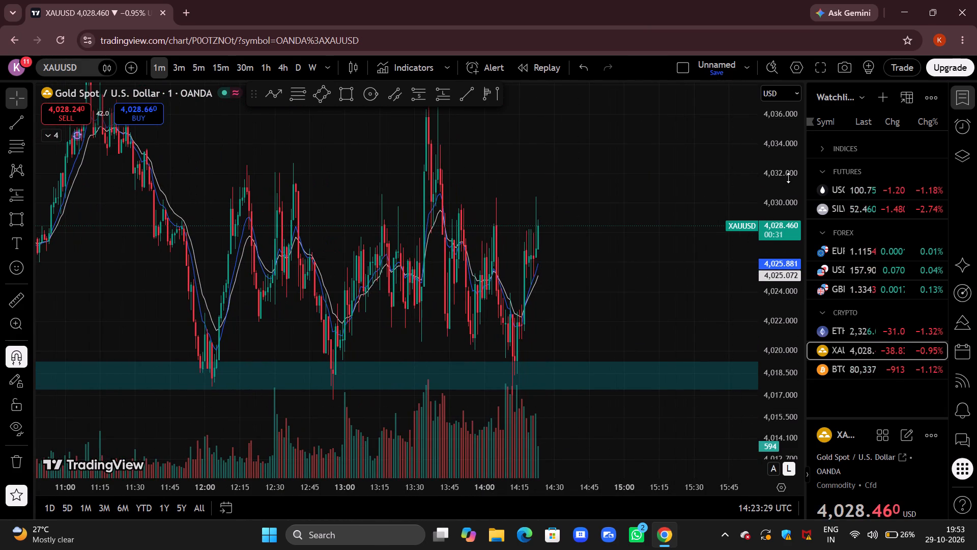
{"action": "left_click_drag", "start_coordinate": [788, 176], "coordinate": [770, 324]}
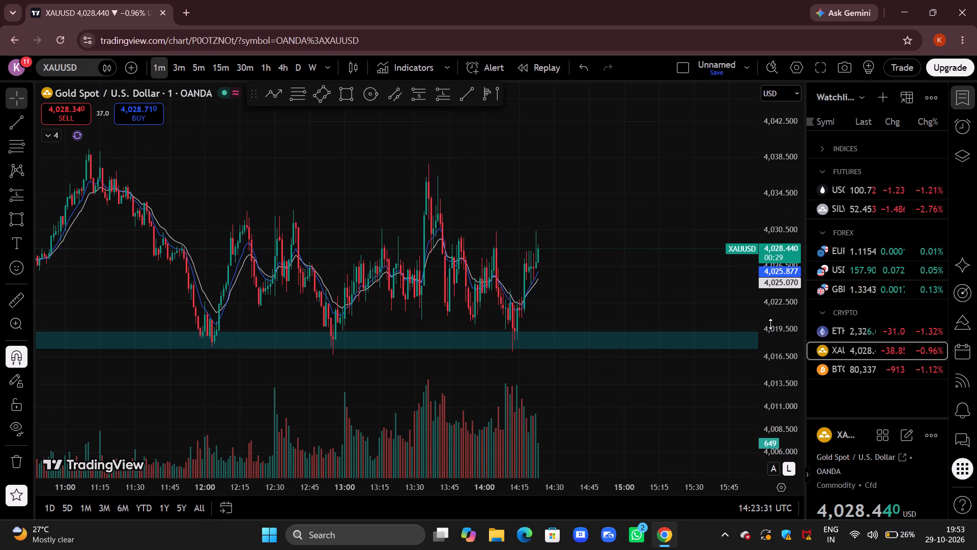
{"action": "left_click_drag", "start_coordinate": [512, 176], "coordinate": [593, 284]}
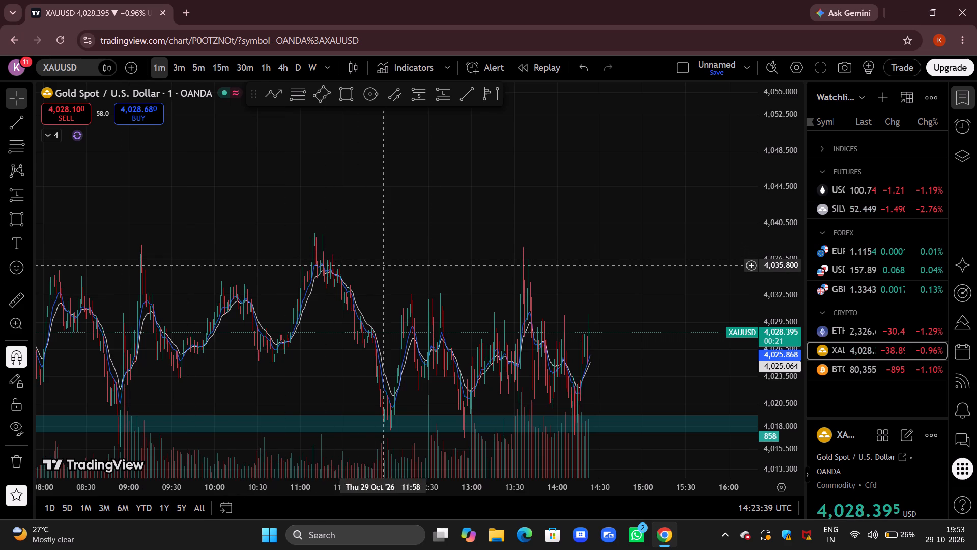
{"action": "left_click", "coordinate": [343, 91]}
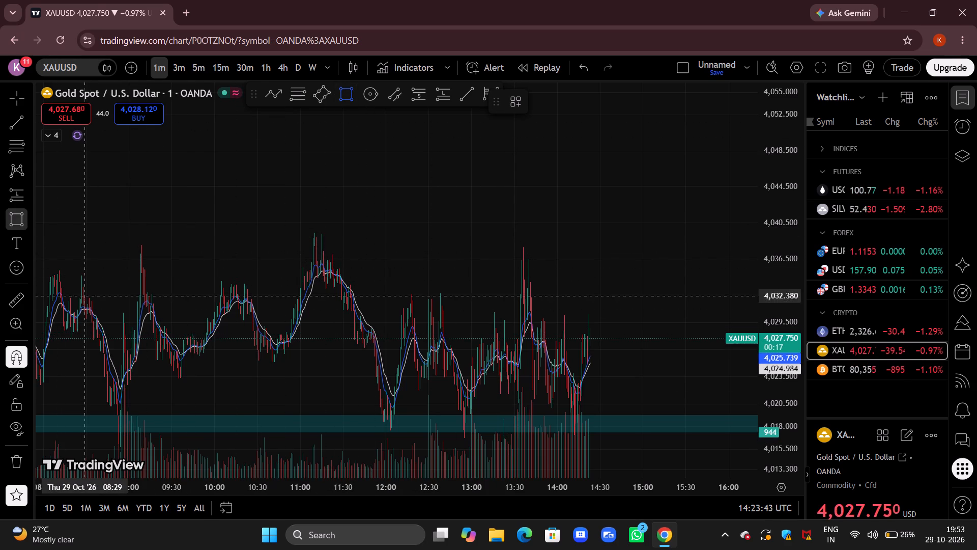
{"action": "left_click_drag", "start_coordinate": [118, 251], "coordinate": [533, 310]}
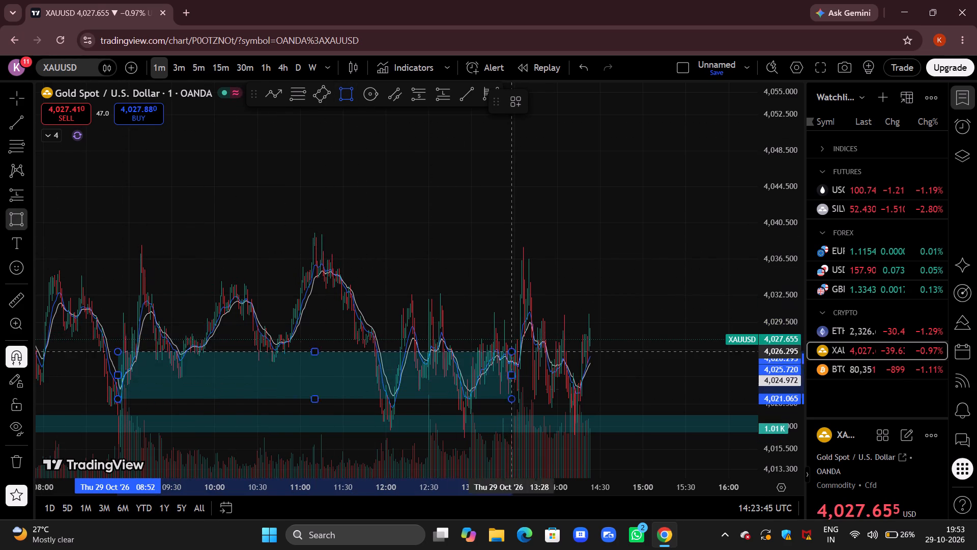
{"action": "left_click_drag", "start_coordinate": [533, 310], "coordinate": [567, 345]}
{"action": "left_click", "coordinate": [567, 345]}
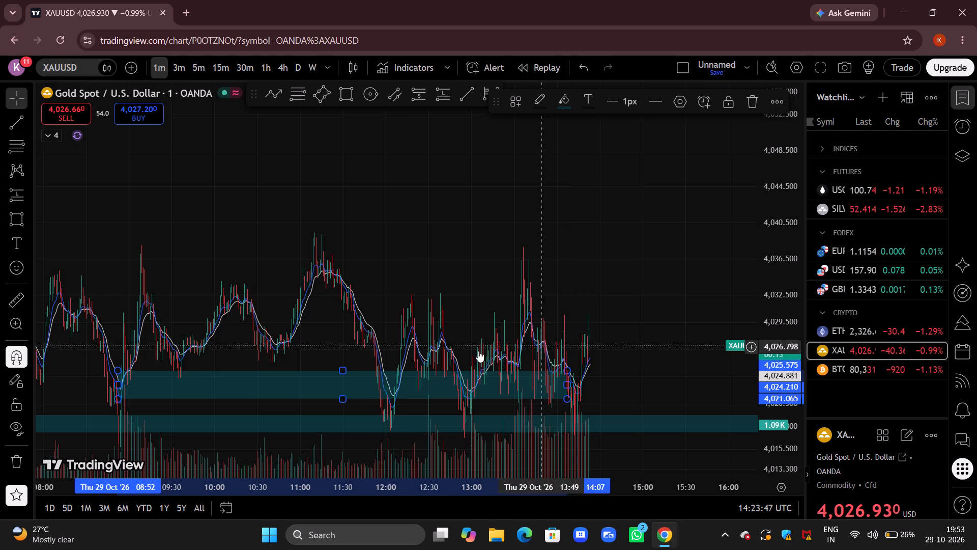
Move the new rectangle onto the 29 Oct highs, between about 4,038.3 and 4,035.1, and stretch it to span 08:02 to 14:29.
{"action": "left_click_drag", "start_coordinate": [358, 372], "coordinate": [328, 245]}
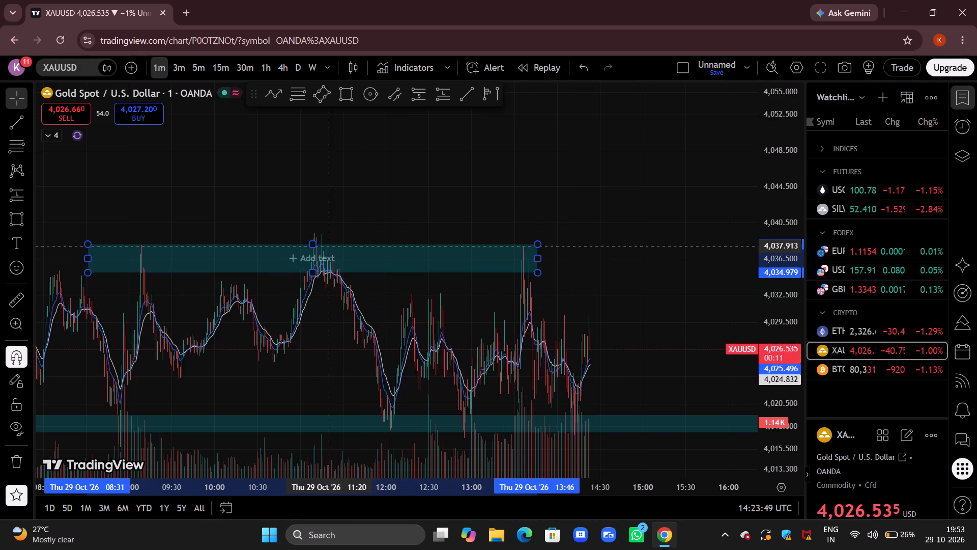
{"action": "left_click_drag", "start_coordinate": [328, 245], "coordinate": [287, 244]}
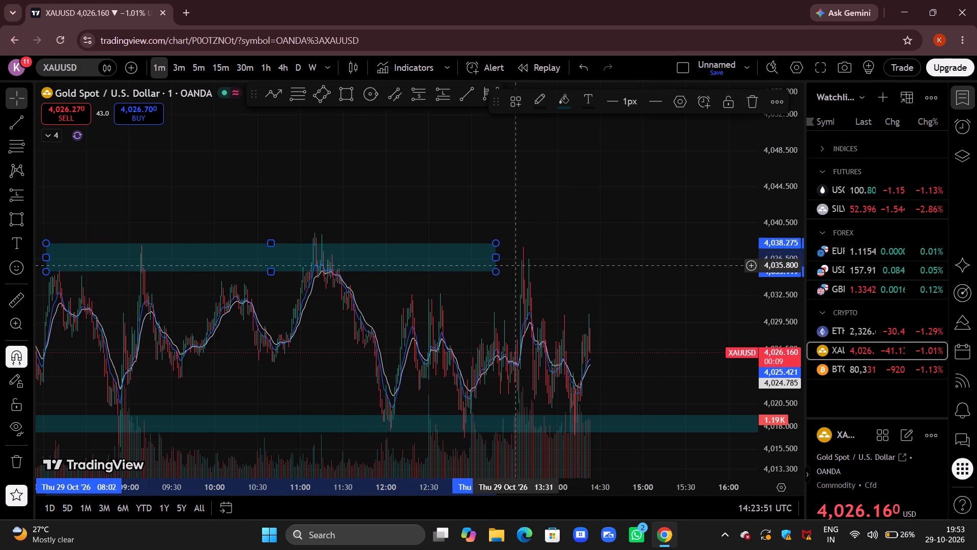
{"action": "left_click_drag", "start_coordinate": [498, 257], "coordinate": [599, 250]}
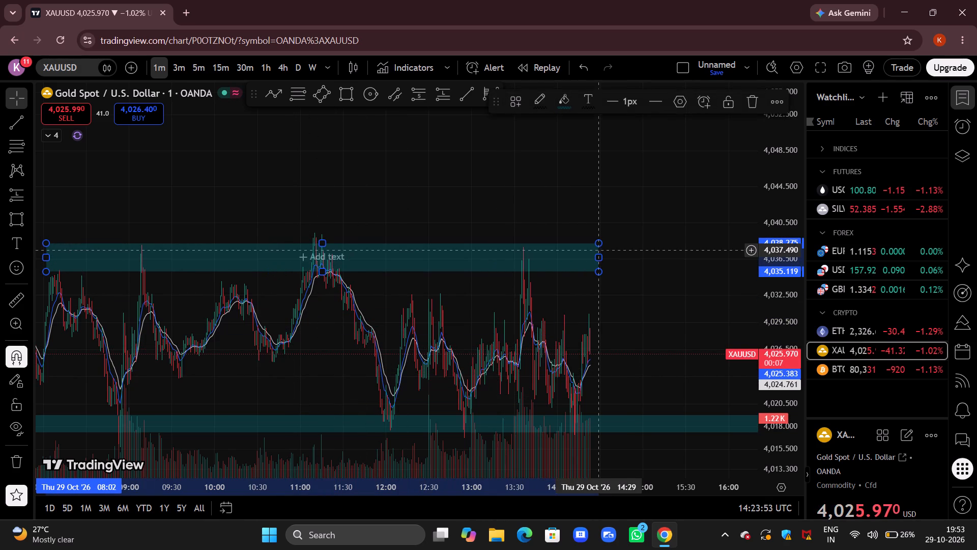
{"action": "left_click", "coordinate": [621, 222]}
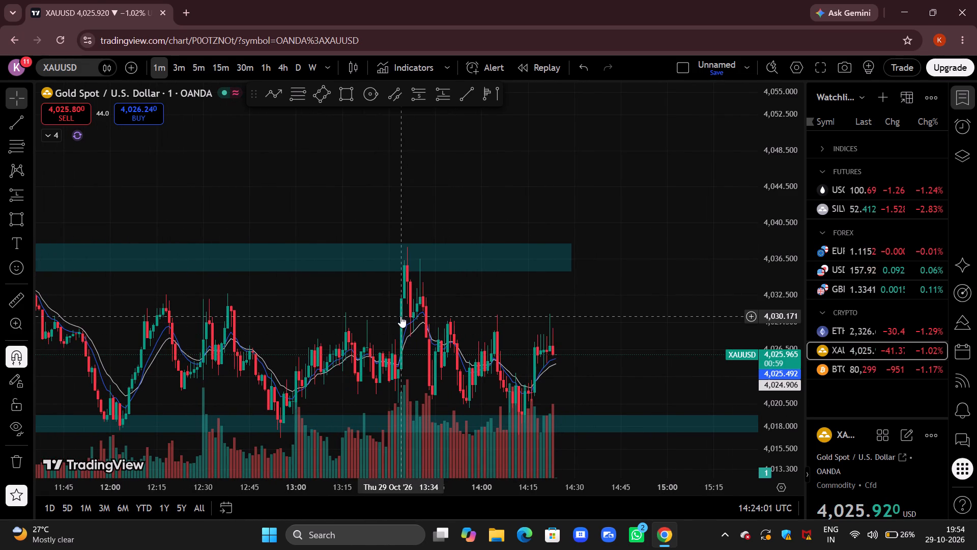
Examine the latest 1-minute XAUUSD candles between the new upper zone and the intraday support zone.
{"action": "left_click_drag", "start_coordinate": [663, 360], "coordinate": [650, 253]}
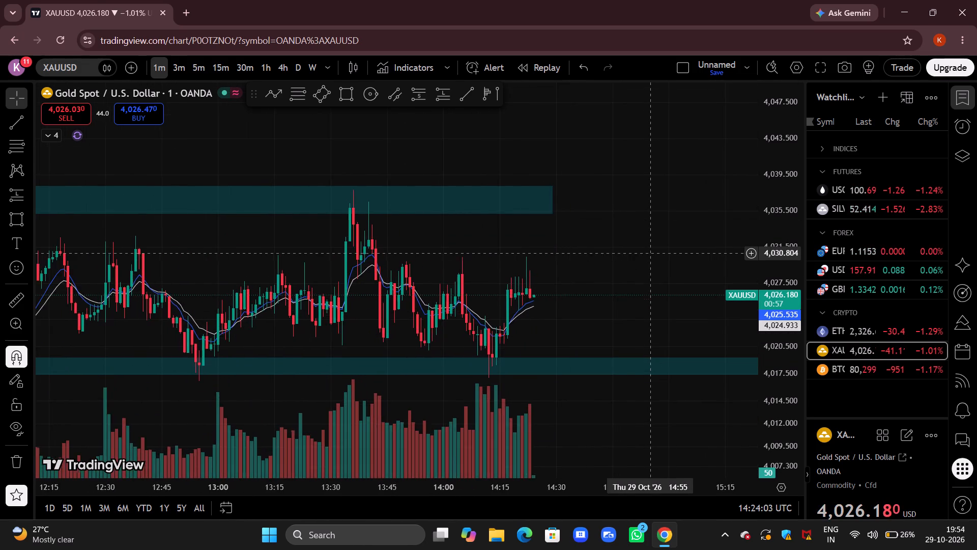
{"action": "left_click_drag", "start_coordinate": [650, 253], "coordinate": [686, 120]}
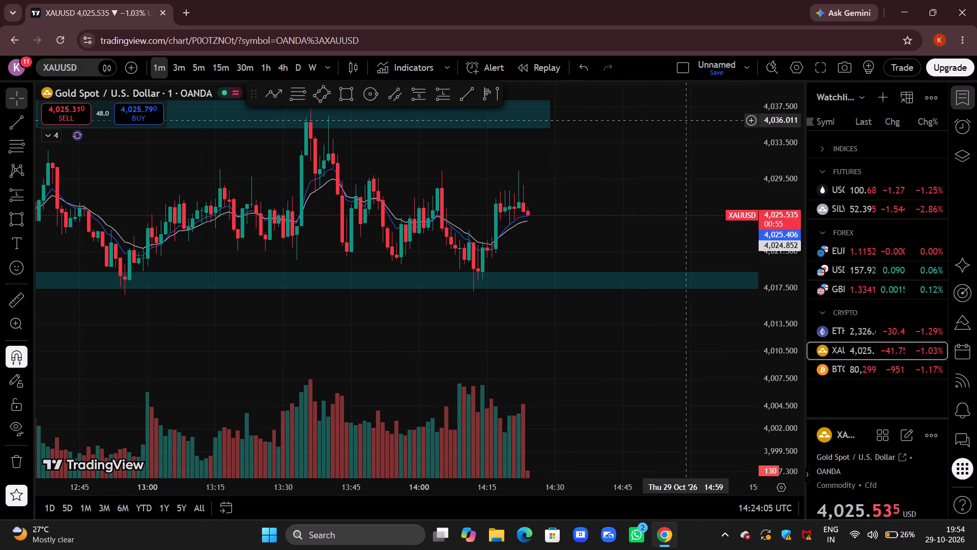
{"action": "left_click_drag", "start_coordinate": [602, 192], "coordinate": [649, 188]}
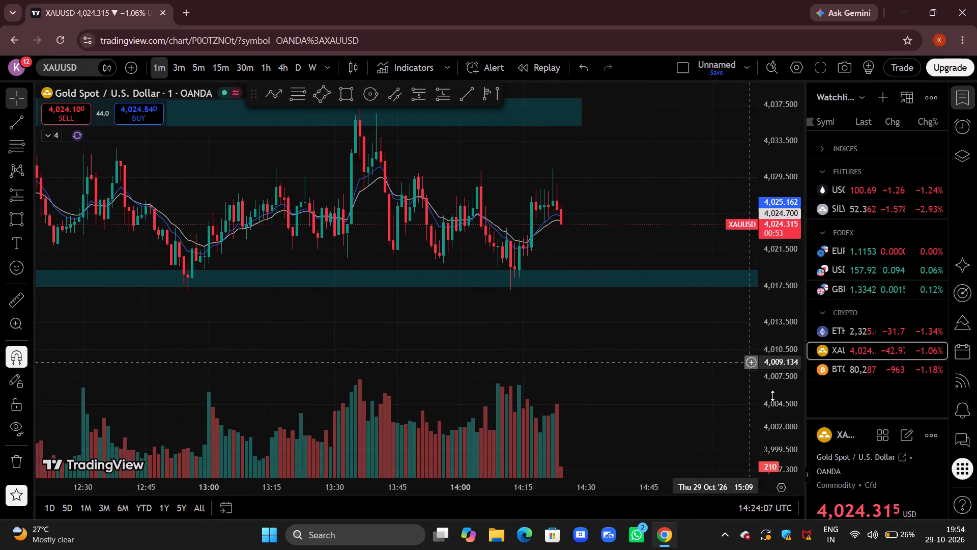
{"action": "left_click_drag", "start_coordinate": [774, 422], "coordinate": [753, 245]}
{"action": "left_click_drag", "start_coordinate": [662, 214], "coordinate": [673, 338]}
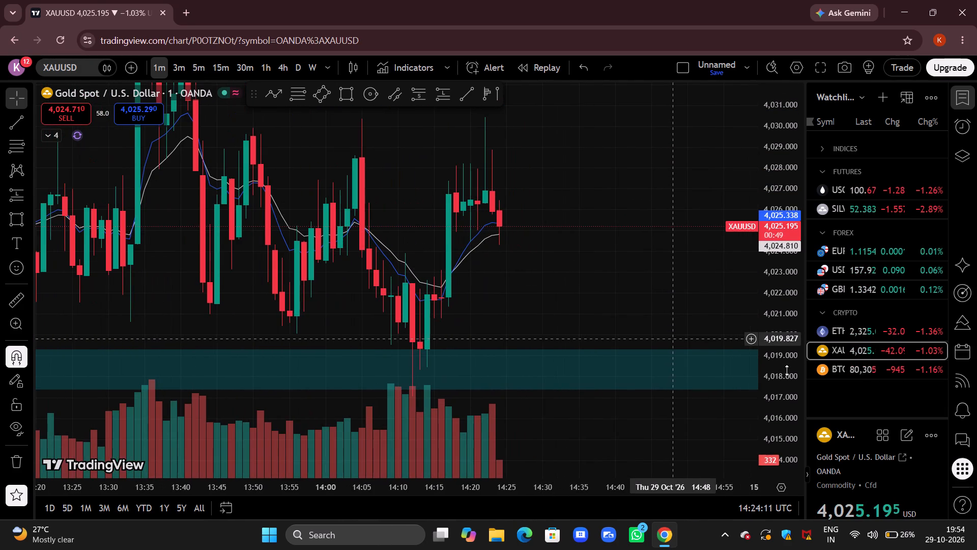
Open the BTCUSD chart on the 15-minute timeframe and examine the price swings of 28 and 29 Oct.
{"action": "left_click", "coordinate": [877, 367]}
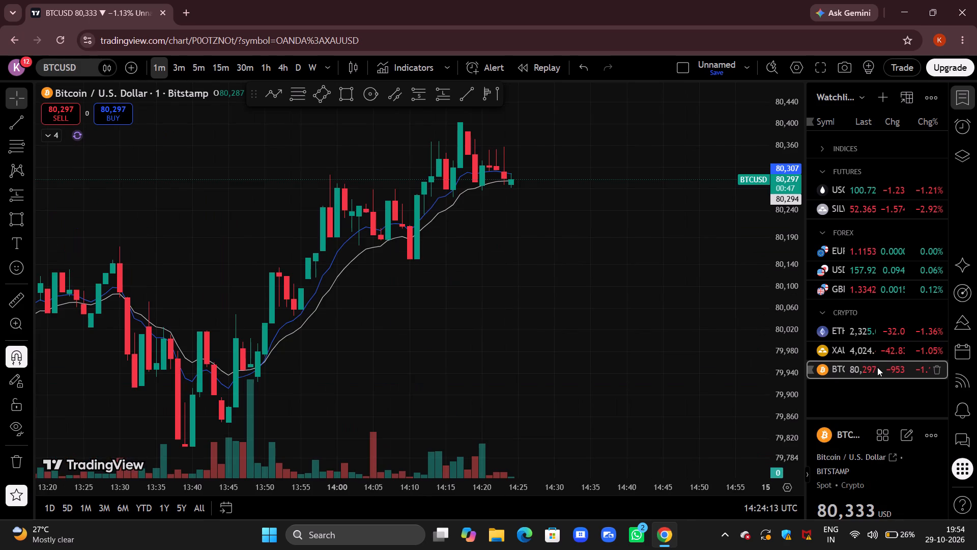
{"action": "left_click", "coordinate": [211, 60]}
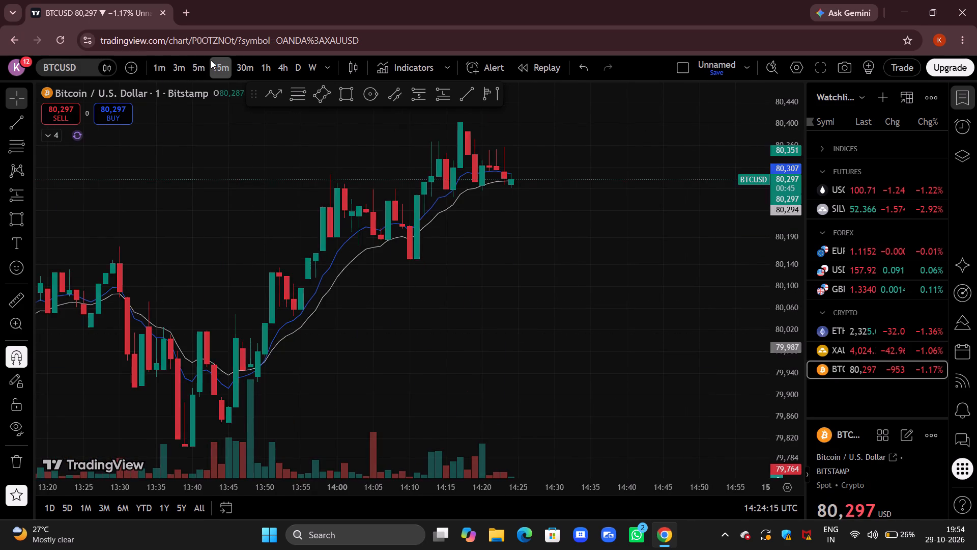
{"action": "left_click_drag", "start_coordinate": [781, 130], "coordinate": [782, 392]}
{"action": "left_click_drag", "start_coordinate": [558, 396], "coordinate": [627, 306]}
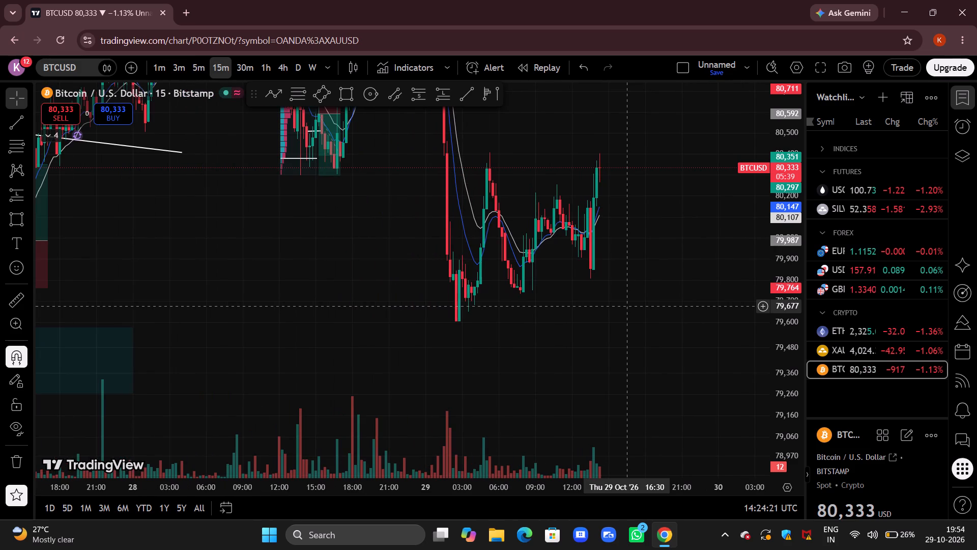
{"action": "left_click_drag", "start_coordinate": [792, 119], "coordinate": [752, 331]}
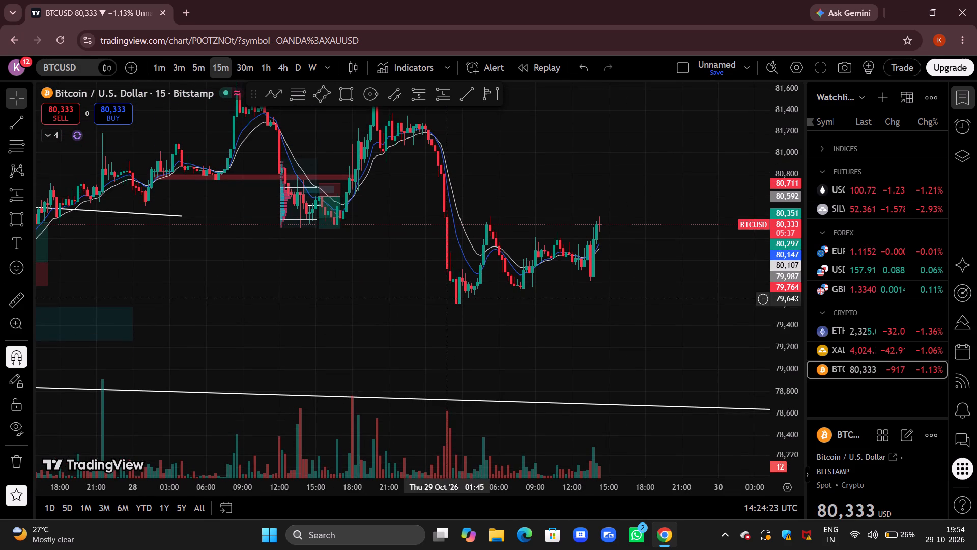
{"action": "left_click", "coordinate": [322, 233]}
{"action": "left_click_drag", "start_coordinate": [339, 268], "coordinate": [363, 368]}
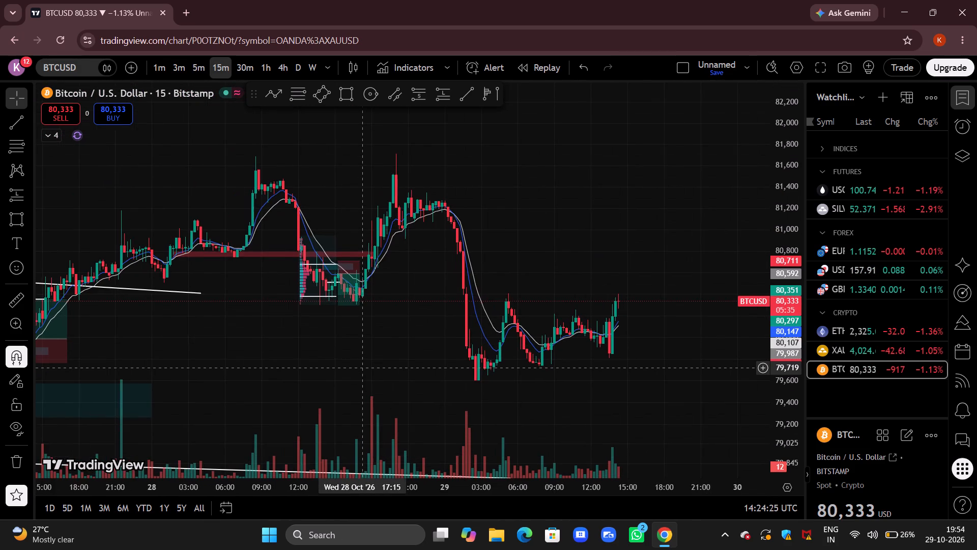
{"action": "left_click_drag", "start_coordinate": [583, 232], "coordinate": [543, 312]}
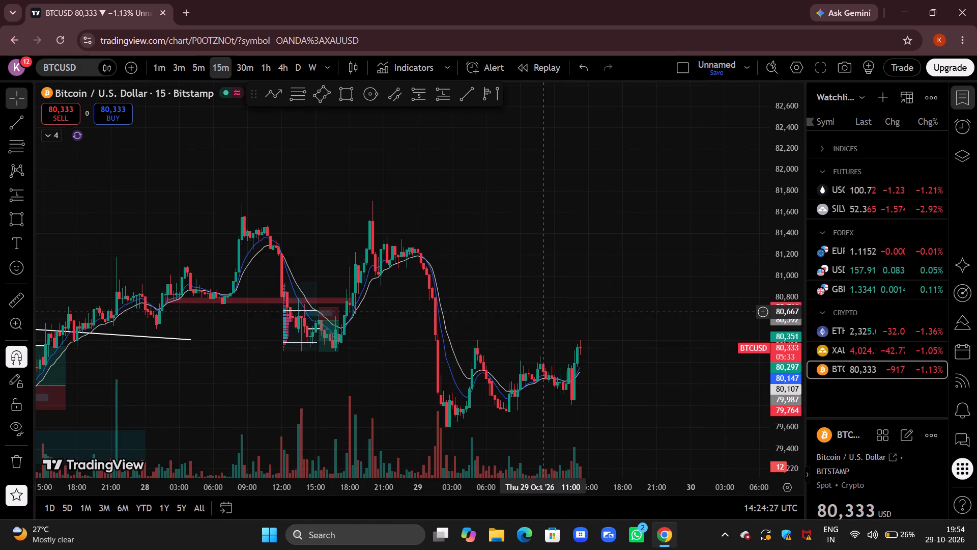
{"action": "left_click_drag", "start_coordinate": [572, 269], "coordinate": [526, 301]}
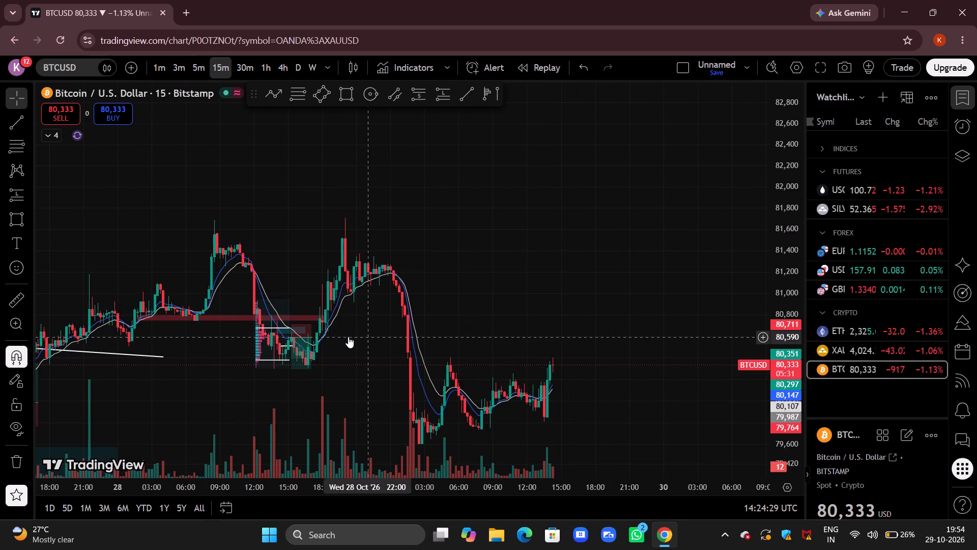
{"action": "left_click_drag", "start_coordinate": [477, 302], "coordinate": [555, 305]}
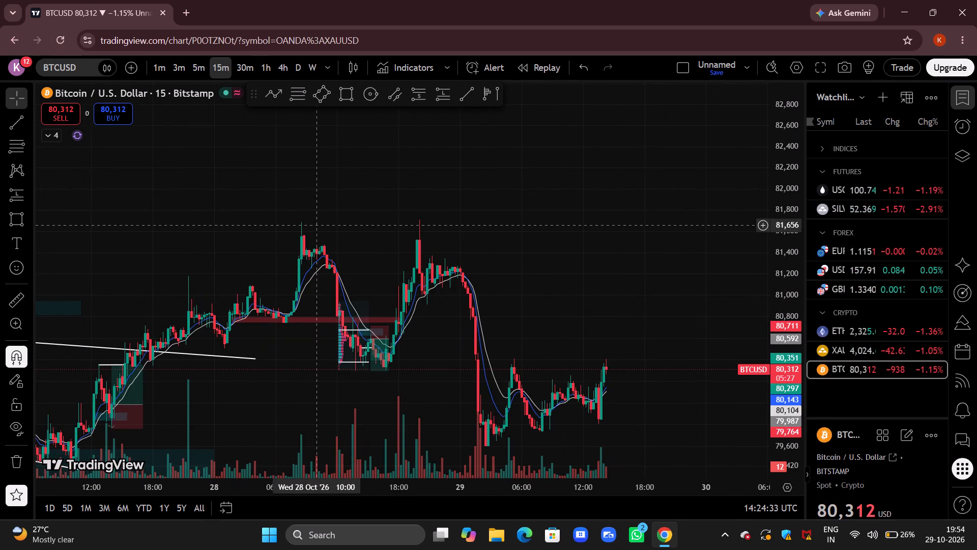
{"action": "left_click_drag", "start_coordinate": [645, 273], "coordinate": [628, 161]}
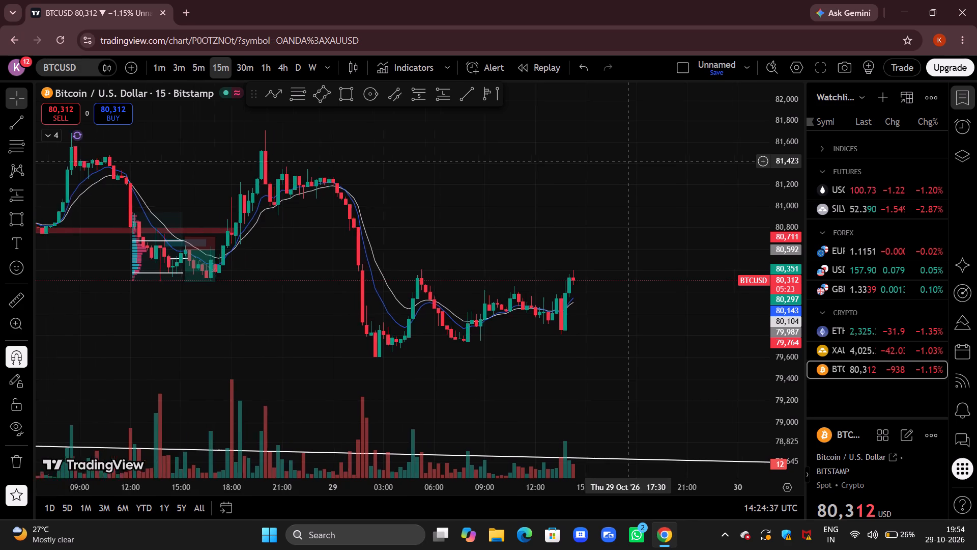
Switch BTCUSD to the 1-hour timeframe and examine recent candles against the existing zones and trend lines.
{"action": "left_click", "coordinate": [261, 64]}
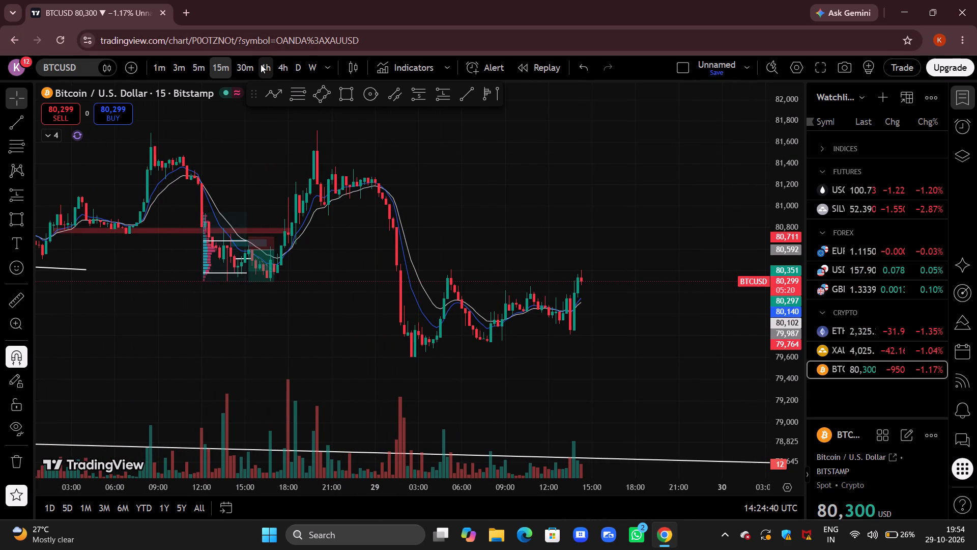
{"action": "left_click_drag", "start_coordinate": [636, 398], "coordinate": [666, 374]}
{"action": "left_click_drag", "start_coordinate": [462, 366], "coordinate": [261, 64]}
{"action": "left_click_drag", "start_coordinate": [261, 64], "coordinate": [657, 360]}
{"action": "left_click", "coordinate": [678, 245]}
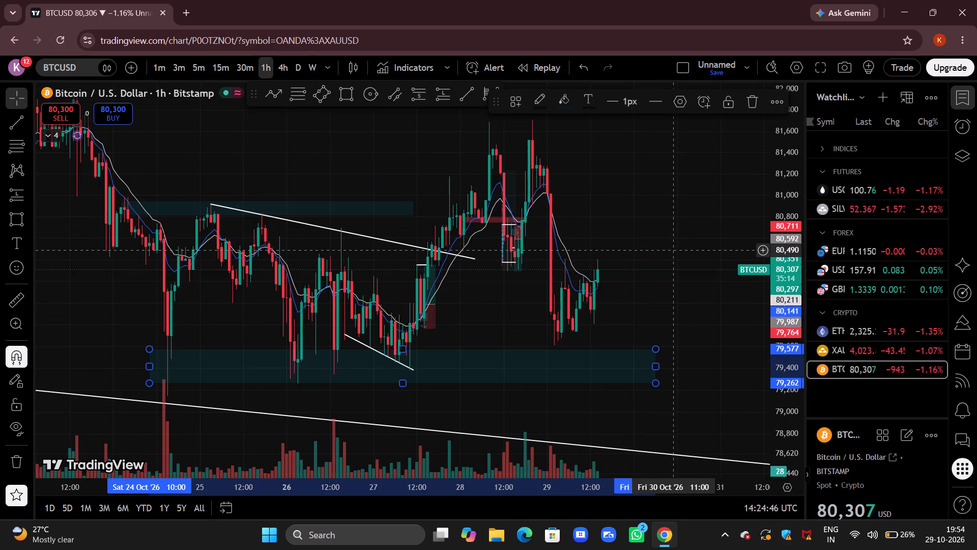
{"action": "left_click_drag", "start_coordinate": [622, 220], "coordinate": [618, 241]}
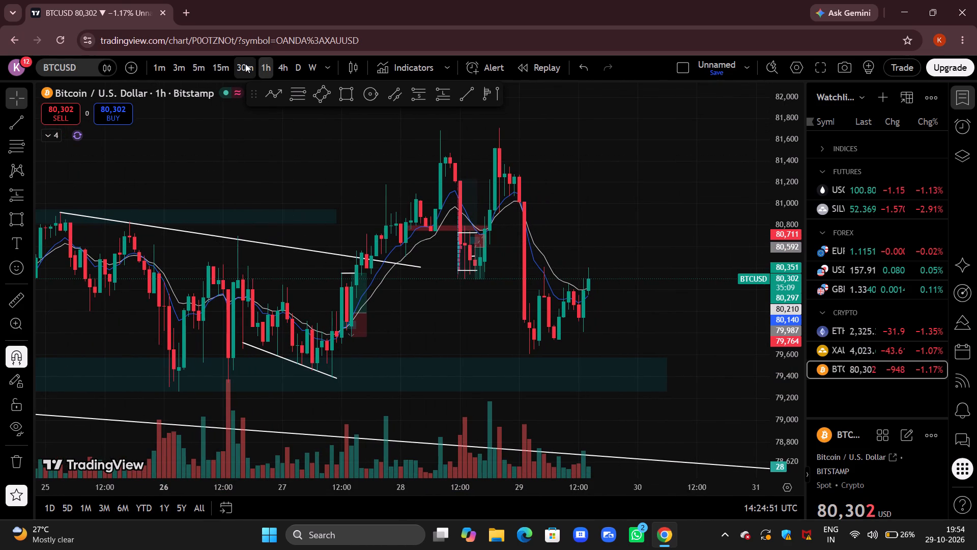
On the 30-minute BTCUSD chart, draw a nearly horizontal trend line at about 80,410 from 05:00 to 17:00 on 29 Oct.
{"action": "left_click", "coordinate": [245, 64]}
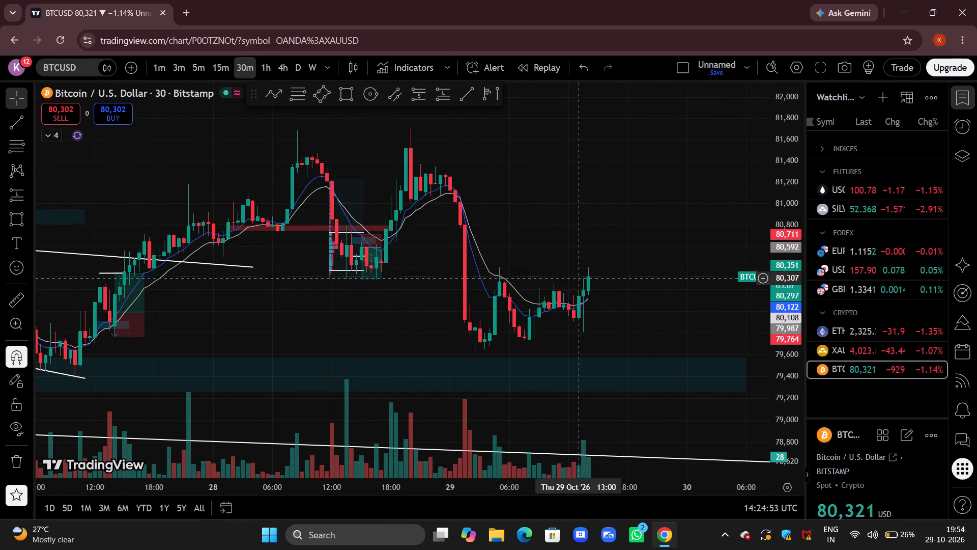
{"action": "left_click", "coordinate": [464, 101]}
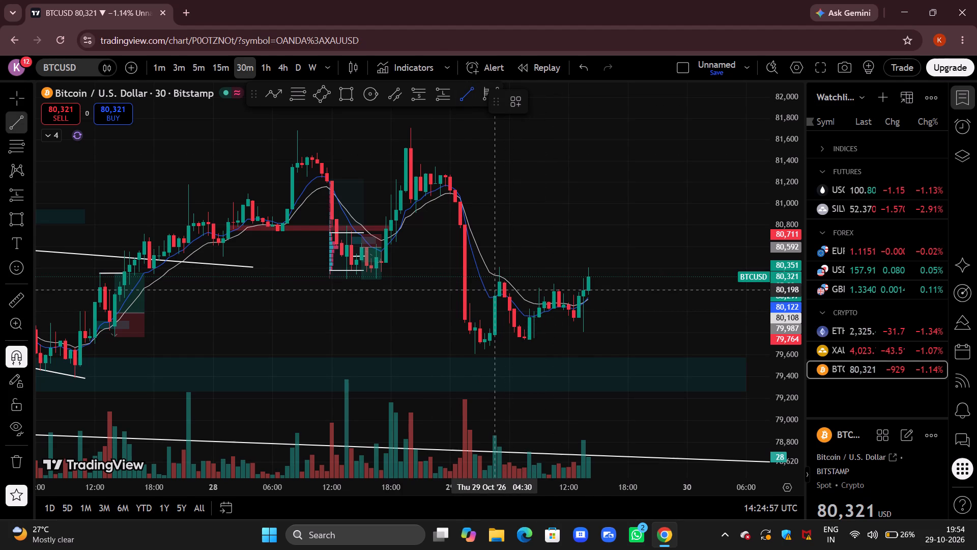
{"action": "left_click_drag", "start_coordinate": [499, 267], "coordinate": [614, 256]}
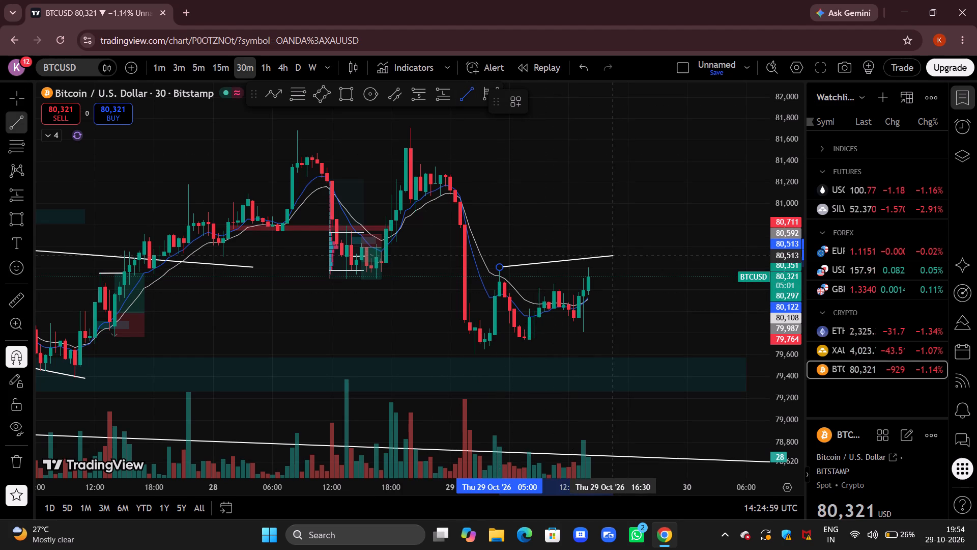
{"action": "left_click_drag", "start_coordinate": [614, 256], "coordinate": [619, 266]}
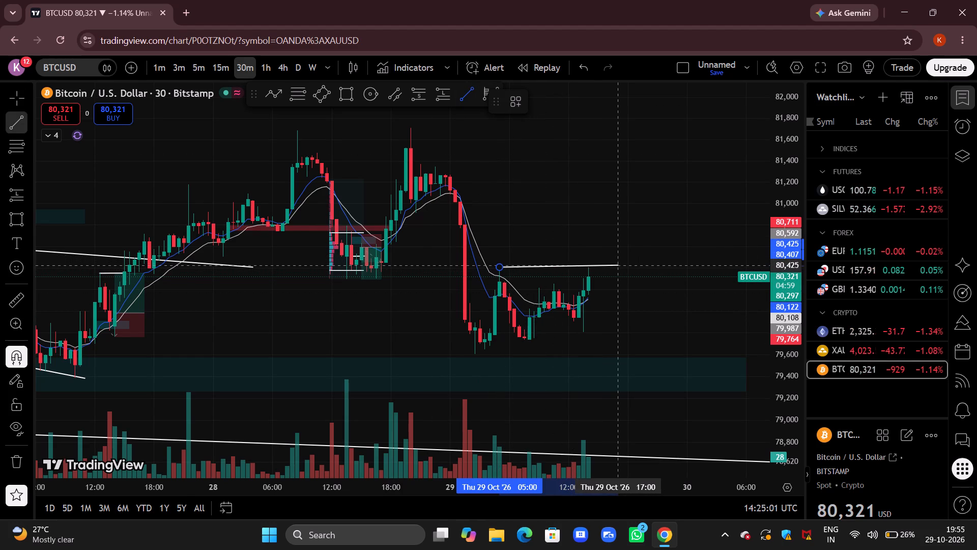
{"action": "left_click_drag", "start_coordinate": [619, 266], "coordinate": [619, 266]}
{"action": "left_click", "coordinate": [619, 266]}
{"action": "left_click", "coordinate": [671, 209]}
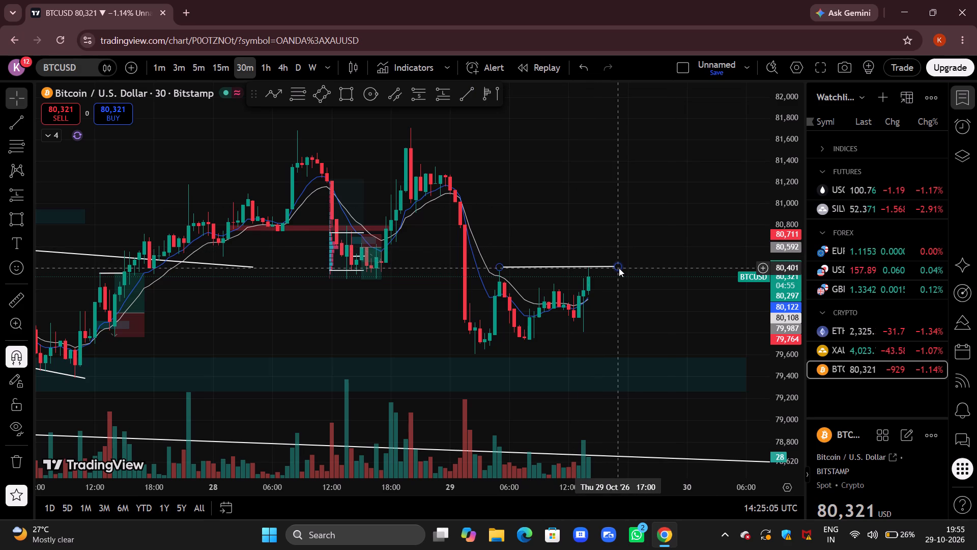
Move the 17:00 endpoint of the nearly horizontal trend line to about 80,409 to level it with the 05:00 end.
{"action": "left_click_drag", "start_coordinate": [777, 411], "coordinate": [739, 119]}
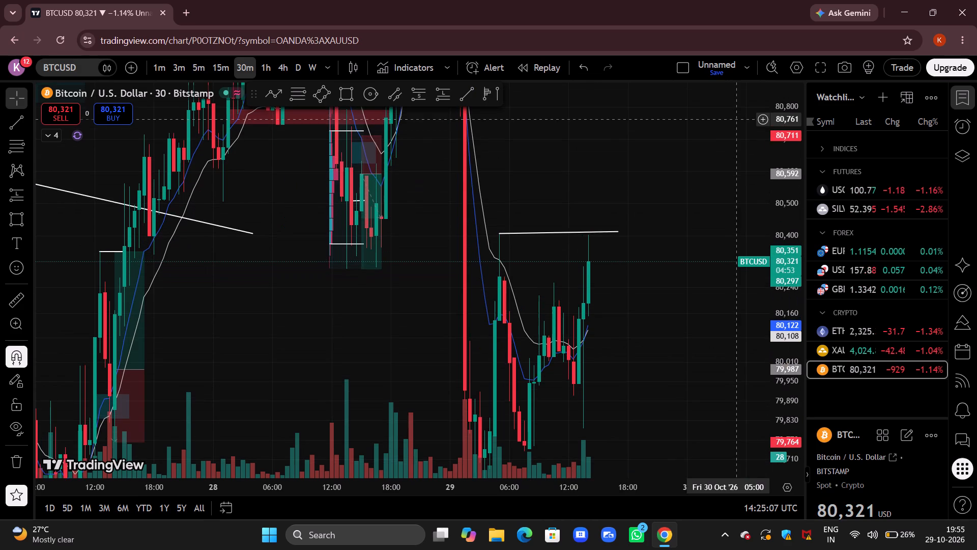
{"action": "left_click", "coordinate": [617, 230]}
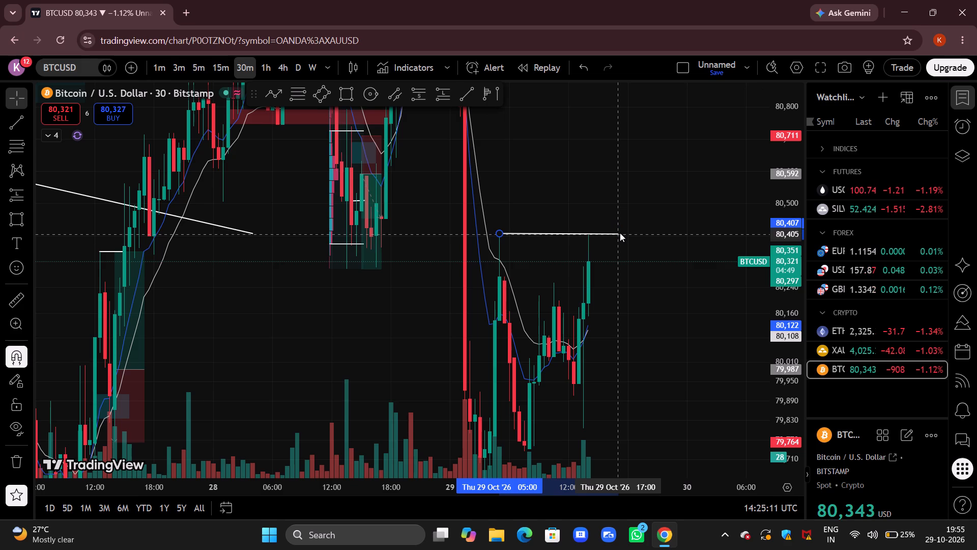
{"action": "left_click", "coordinate": [620, 233]}
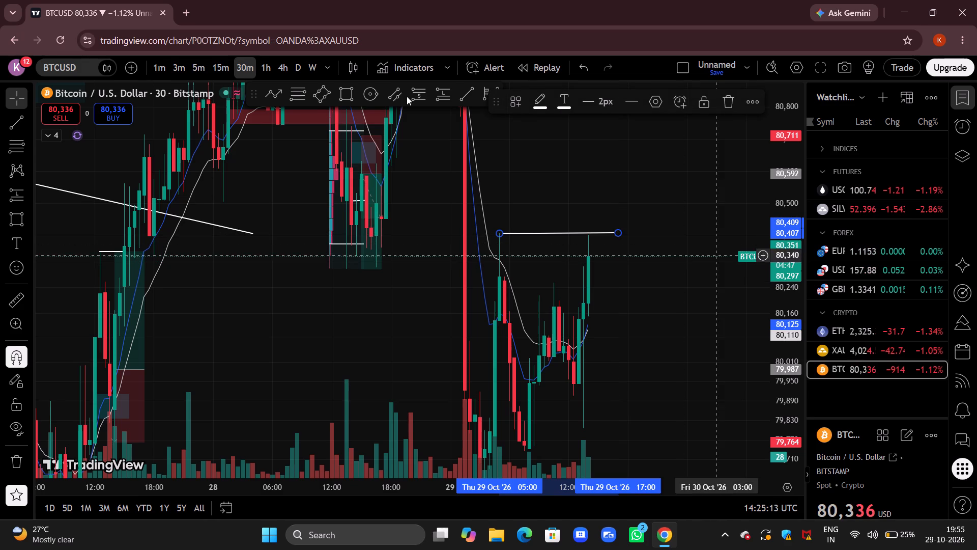
Switch BTCUSD to the 15-minute timeframe and examine the 29 Oct candles against the trend line near 80,400.
{"action": "left_click", "coordinate": [229, 64]}
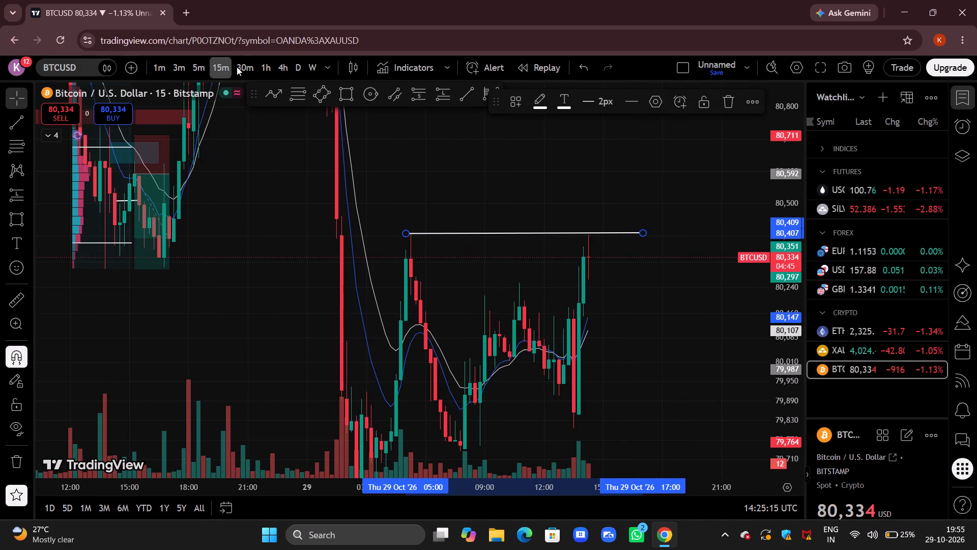
{"action": "left_click_drag", "start_coordinate": [655, 362], "coordinate": [674, 230]}
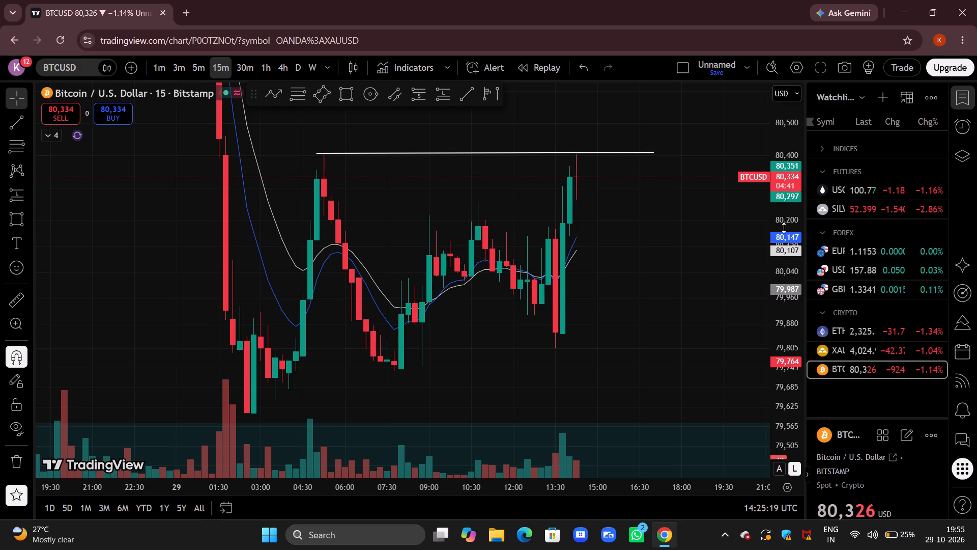
{"action": "left_click_drag", "start_coordinate": [784, 228], "coordinate": [784, 286]}
{"action": "left_click_drag", "start_coordinate": [712, 268], "coordinate": [714, 376]}
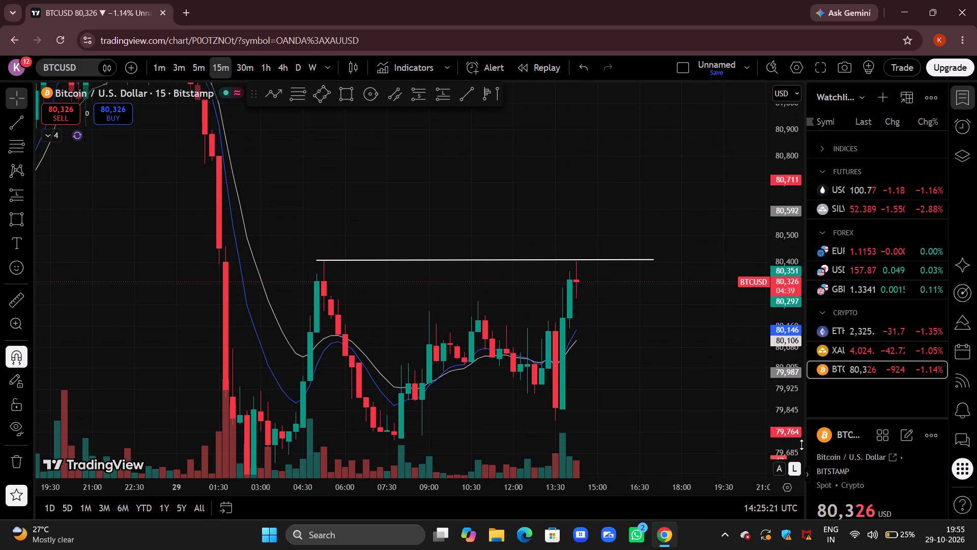
{"action": "left_click_drag", "start_coordinate": [793, 445], "coordinate": [764, 305]}
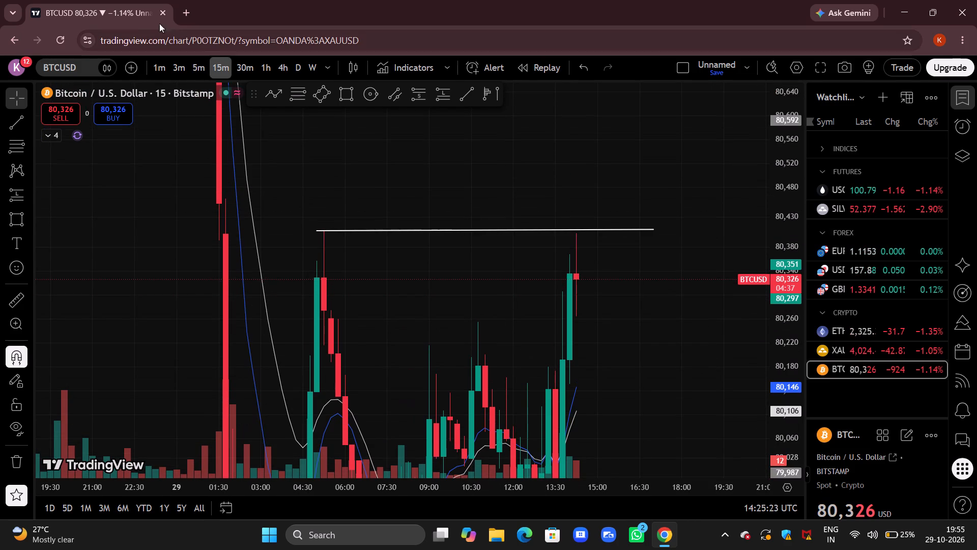
On the 5-minute BTCUSD chart, draw a rising trend line under the 29 Oct lows, from about 79,607 at 02:40 to about 79,916 at 14:55.
{"action": "left_click", "coordinate": [199, 78]}
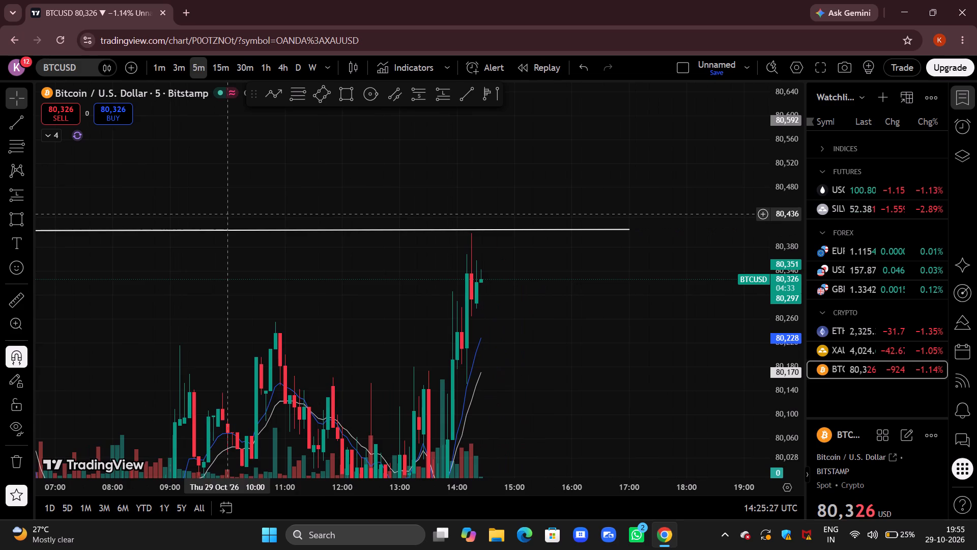
{"action": "left_click_drag", "start_coordinate": [170, 182], "coordinate": [450, 180]}
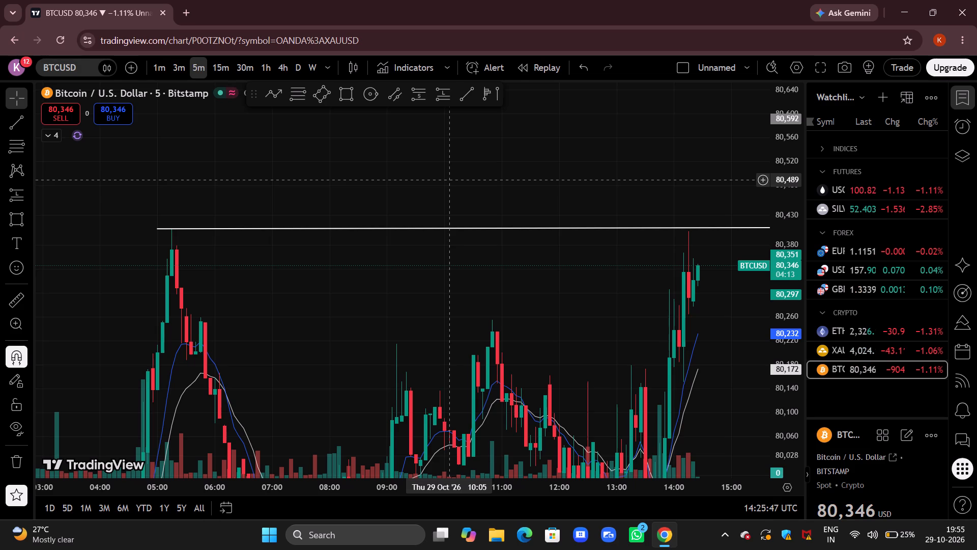
{"action": "left_click_drag", "start_coordinate": [566, 171], "coordinate": [420, 86]}
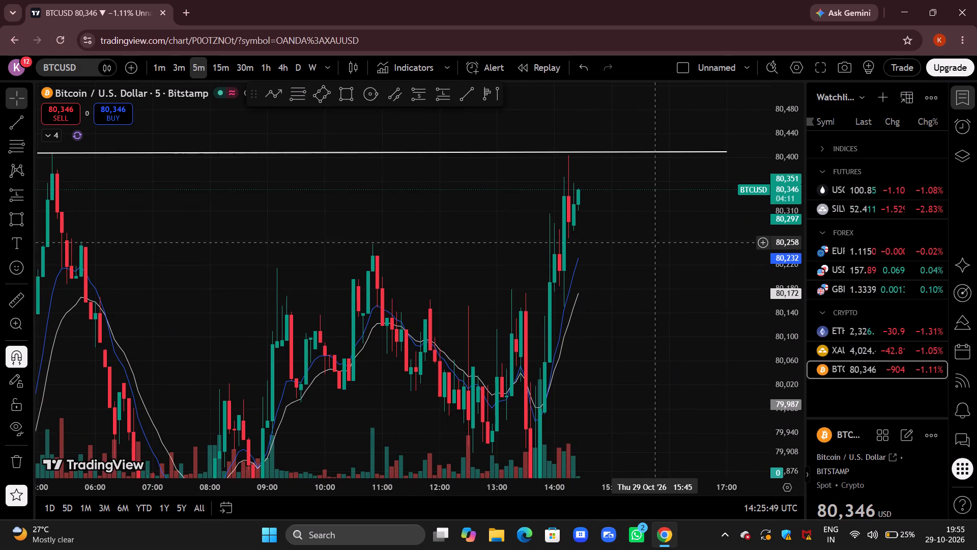
{"action": "left_click_drag", "start_coordinate": [790, 146], "coordinate": [764, 350]}
{"action": "left_click_drag", "start_coordinate": [370, 383], "coordinate": [522, 239]}
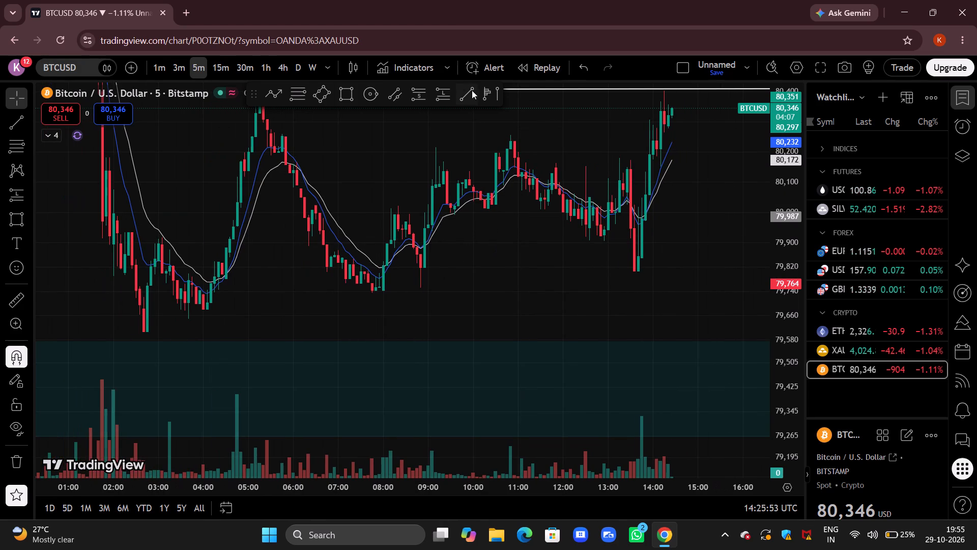
{"action": "left_click", "coordinate": [473, 90]}
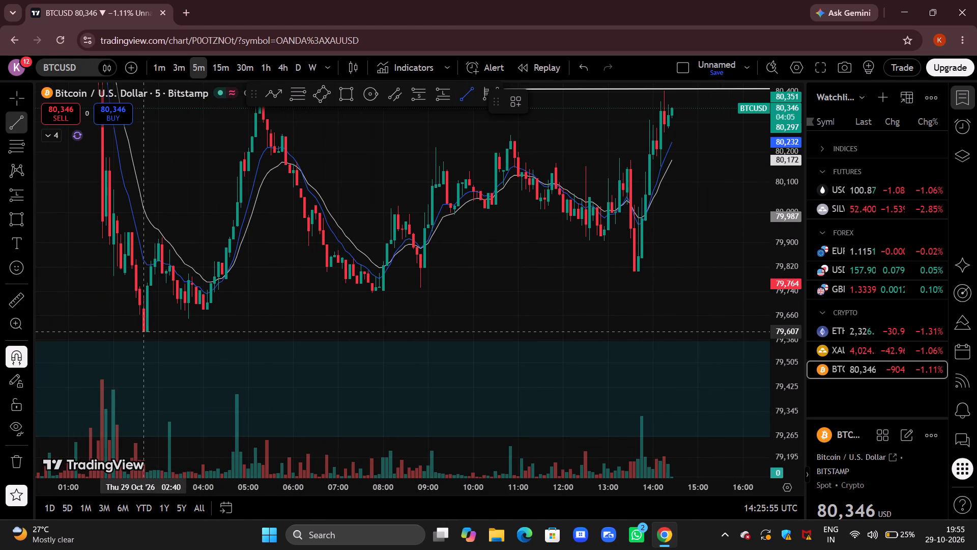
{"action": "left_click_drag", "start_coordinate": [143, 335], "coordinate": [656, 334]}
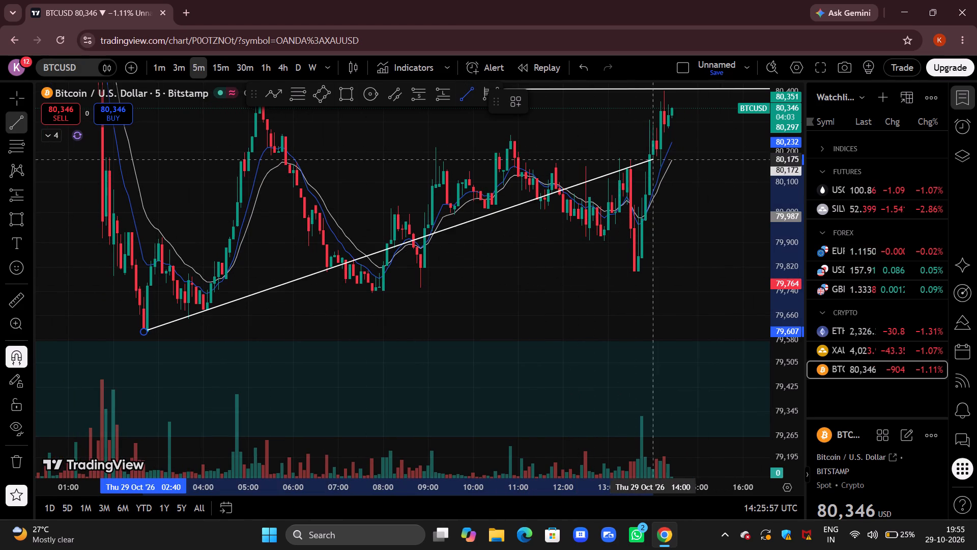
{"action": "left_click_drag", "start_coordinate": [656, 334], "coordinate": [638, 268]}
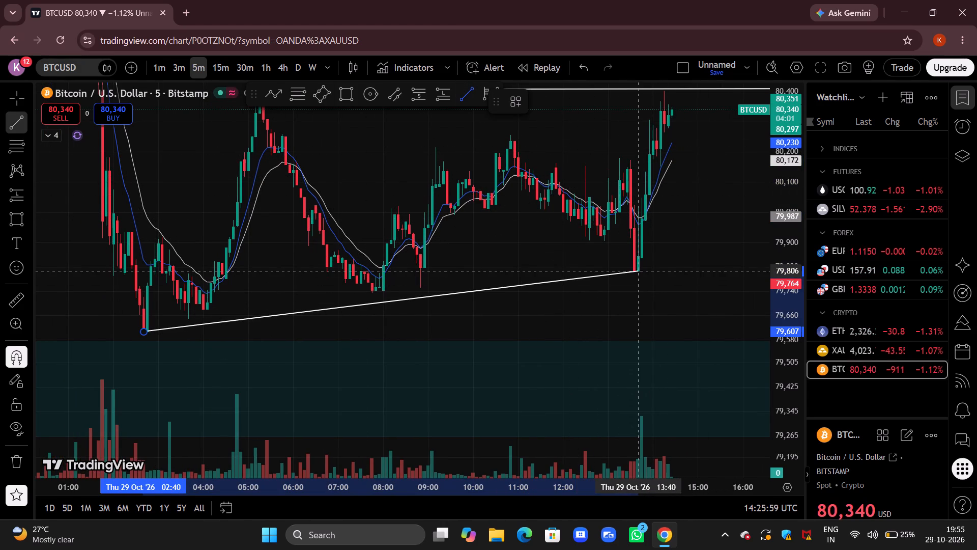
{"action": "left_click_drag", "start_coordinate": [638, 268], "coordinate": [529, 278]}
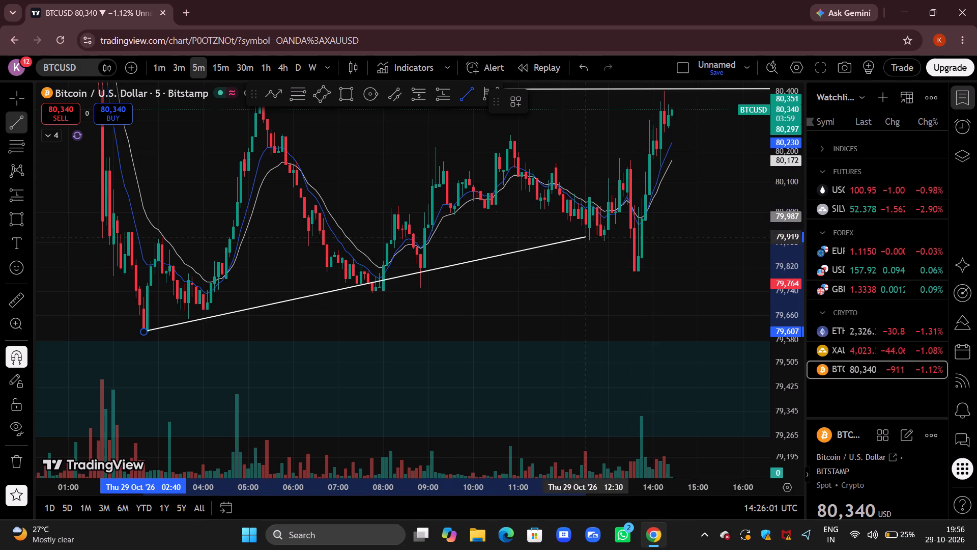
{"action": "left_click_drag", "start_coordinate": [529, 278], "coordinate": [406, 295]}
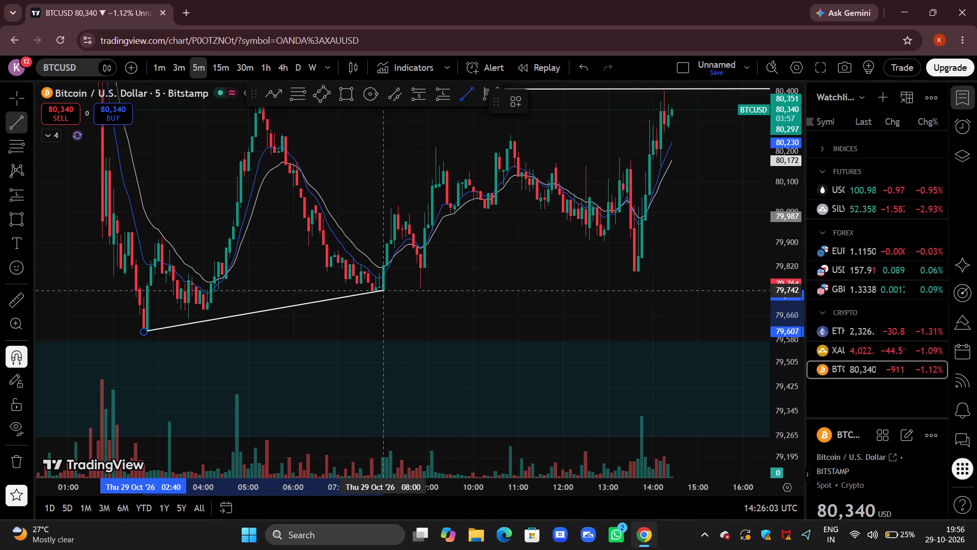
{"action": "left_click_drag", "start_coordinate": [406, 295], "coordinate": [696, 258]}
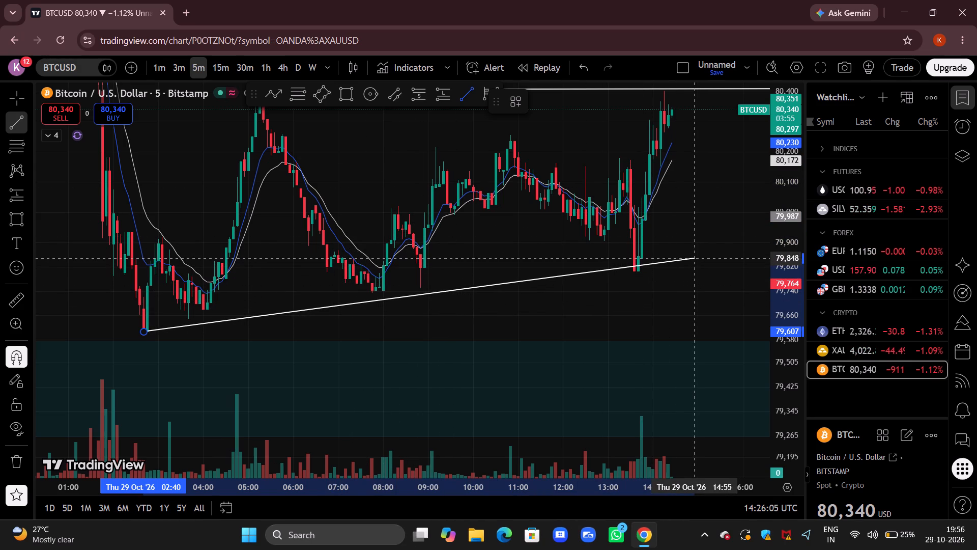
{"action": "left_click_drag", "start_coordinate": [696, 258], "coordinate": [696, 242]}
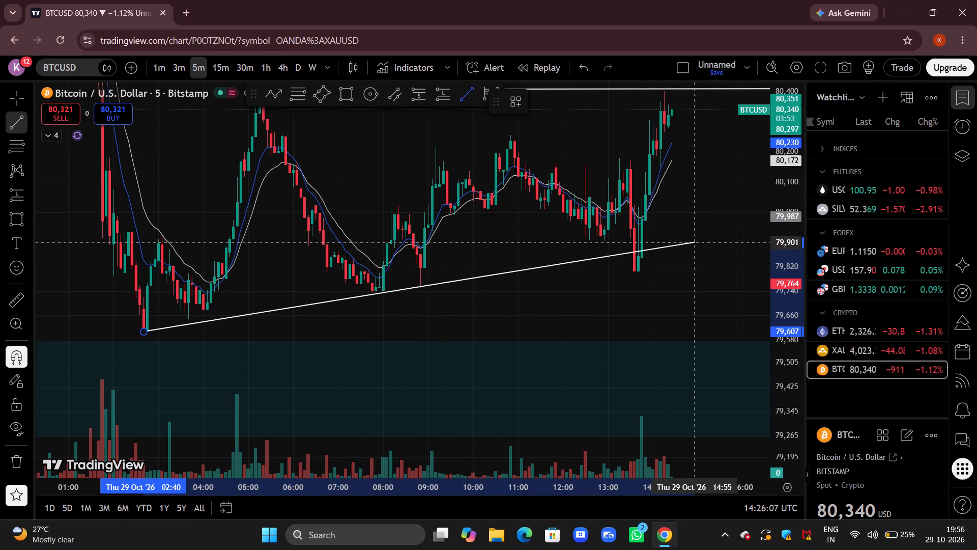
{"action": "left_click_drag", "start_coordinate": [696, 242], "coordinate": [695, 238]}
{"action": "left_click", "coordinate": [695, 238]}
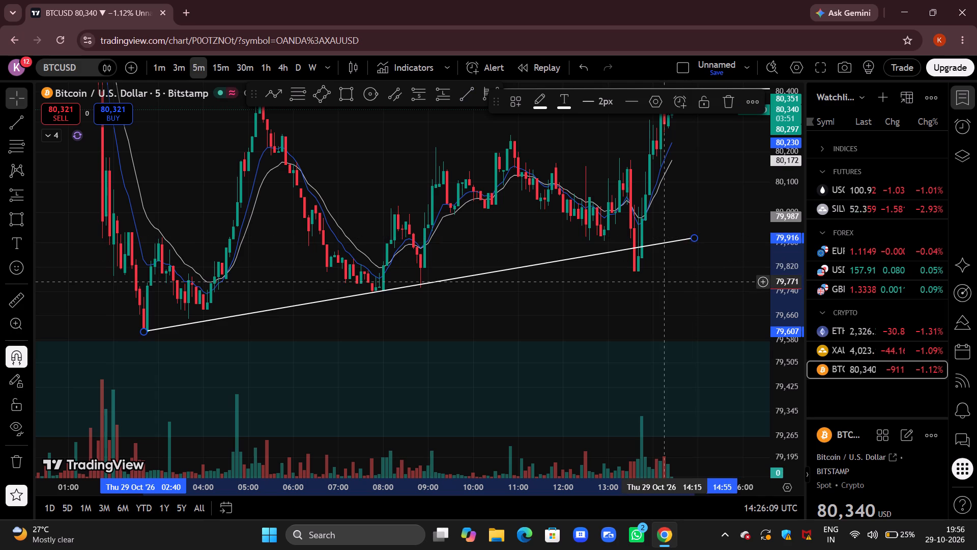
{"action": "left_click", "coordinate": [666, 282]}
Examine recent BTCUSD candles against both trend lines on the 5-, 3- and 1-minute timeframes, closing the advertisement.
{"action": "left_click_drag", "start_coordinate": [666, 282], "coordinate": [608, 373]}
{"action": "left_click_drag", "start_coordinate": [672, 258], "coordinate": [573, 305]}
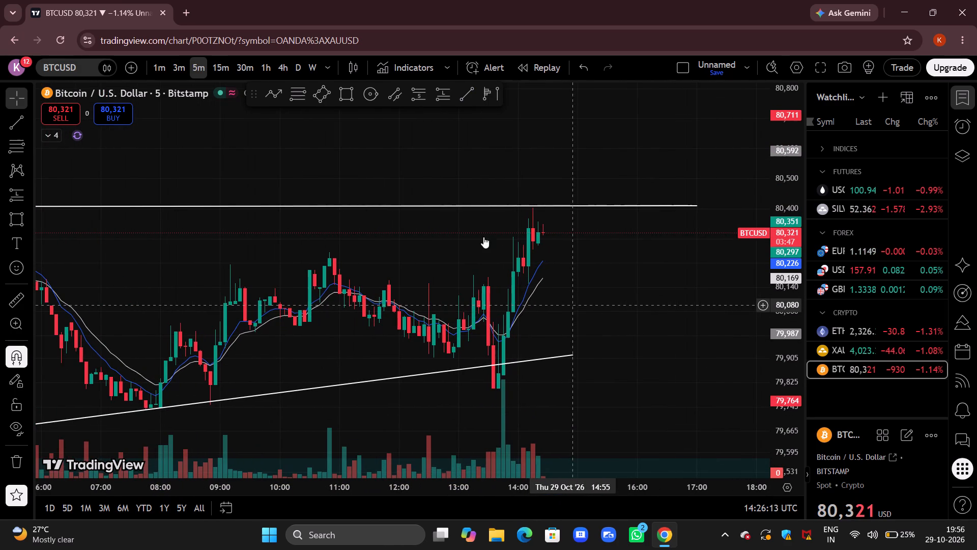
{"action": "left_click", "coordinate": [179, 70]}
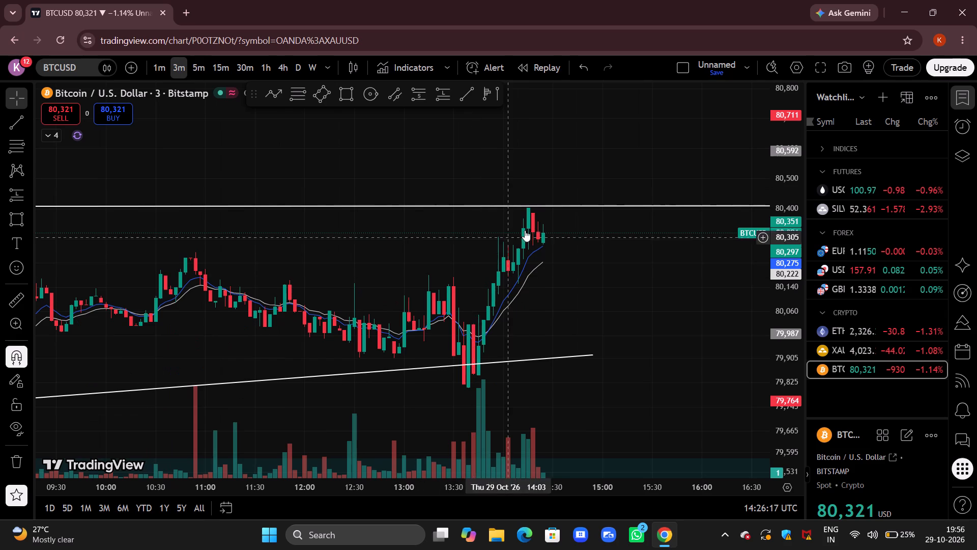
{"action": "left_click", "coordinate": [160, 66]}
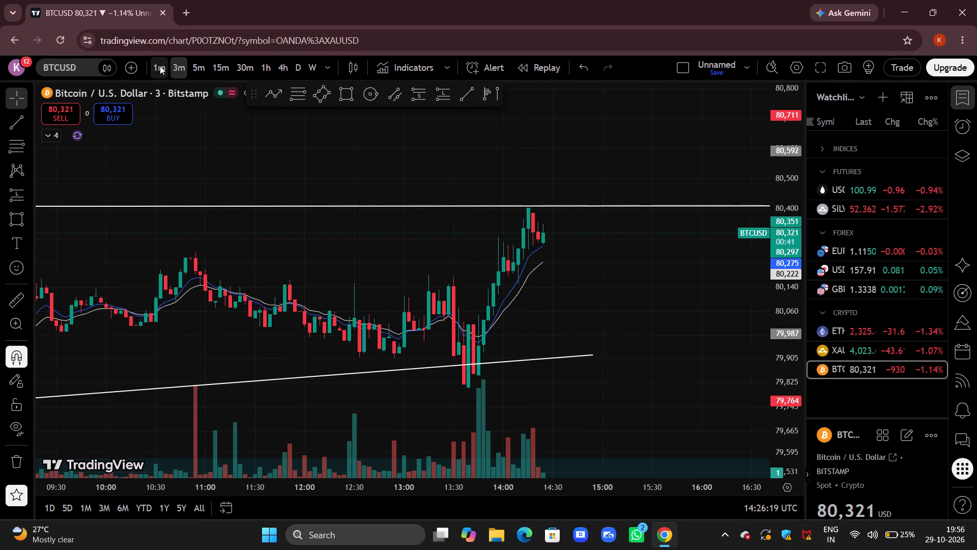
{"action": "left_click_drag", "start_coordinate": [569, 299], "coordinate": [607, 231]}
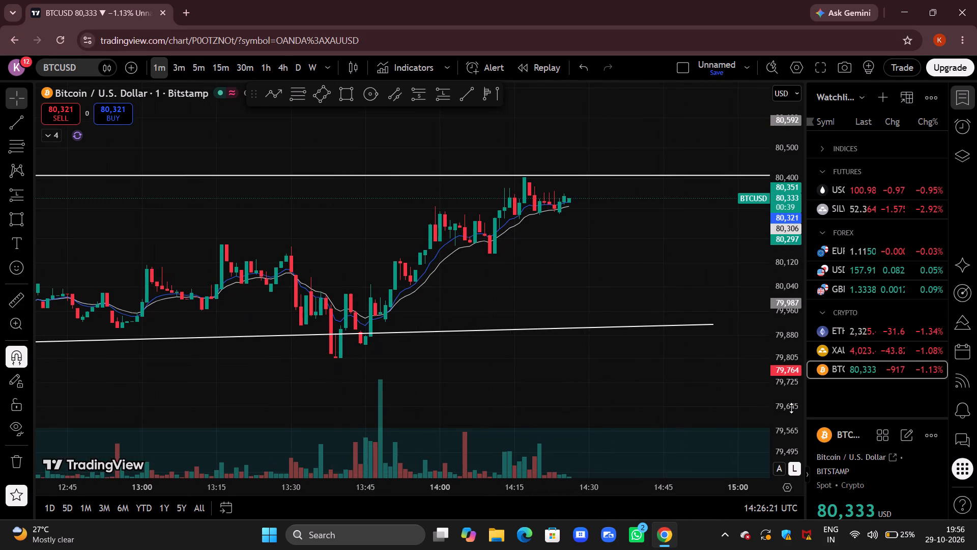
{"action": "left_click_drag", "start_coordinate": [799, 428], "coordinate": [768, 224]}
{"action": "left_click_drag", "start_coordinate": [696, 147], "coordinate": [666, 344]}
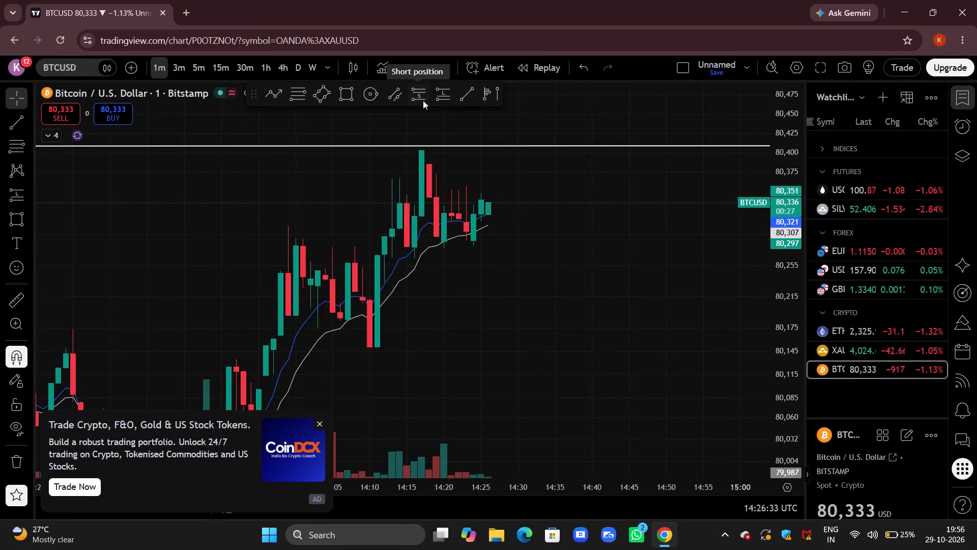
{"action": "left_click", "coordinate": [317, 422]}
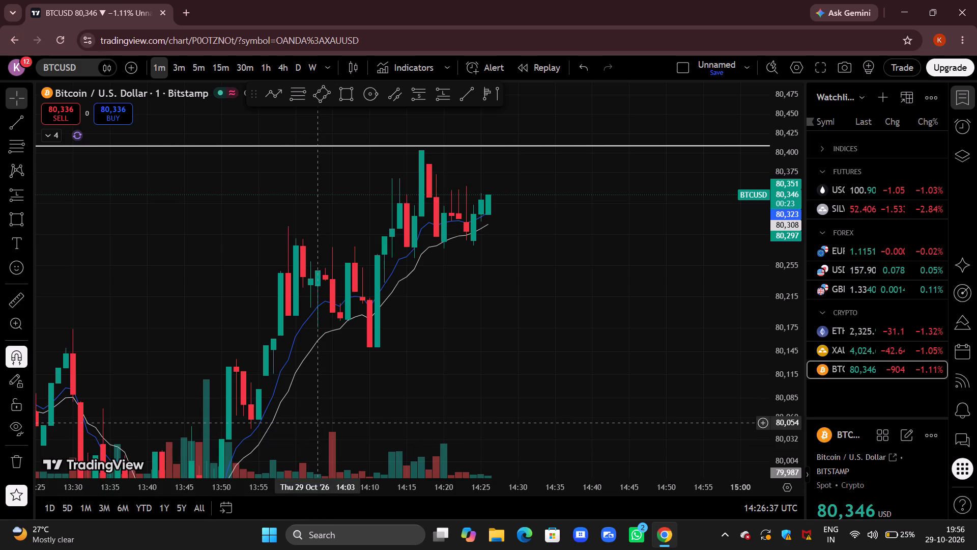
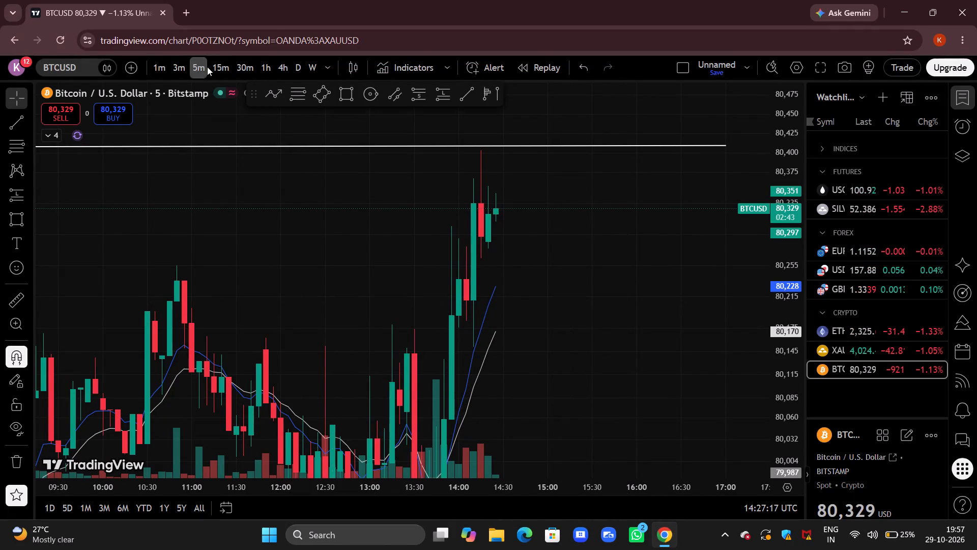
Examine the latest BTCUSD candles below the 80,400 resistance line on the 3-minute and 1-minute timeframes.
{"action": "left_click", "coordinate": [182, 65]}
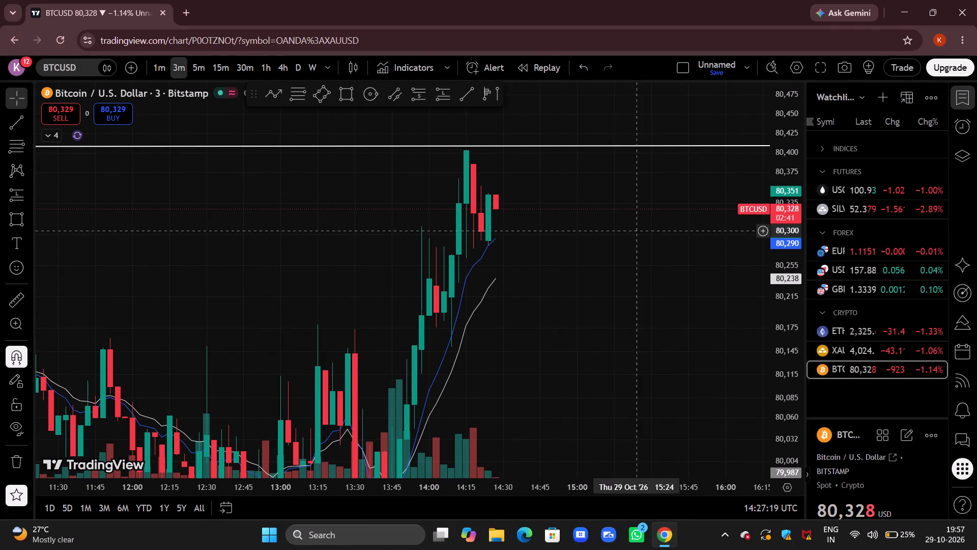
{"action": "left_click_drag", "start_coordinate": [587, 272], "coordinate": [621, 249]}
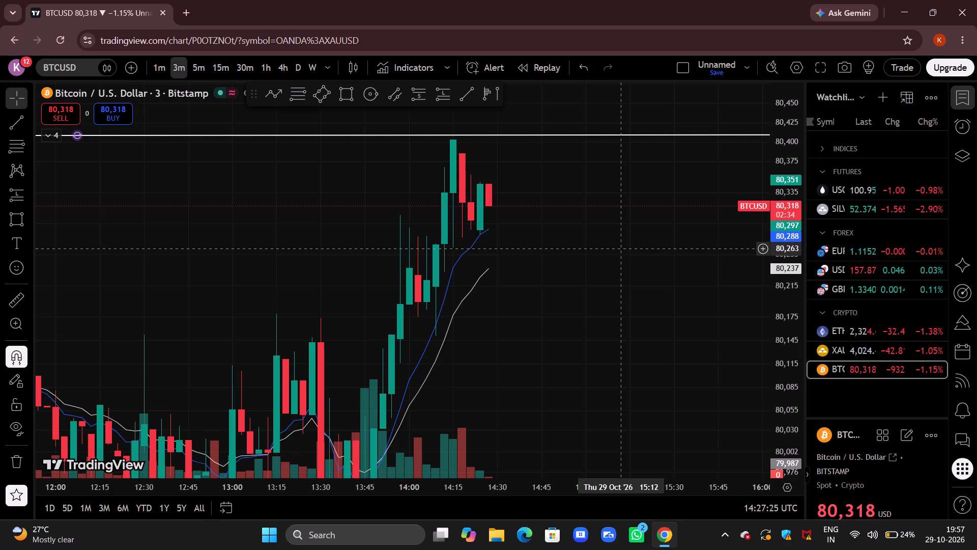
{"action": "left_click", "coordinate": [159, 65]}
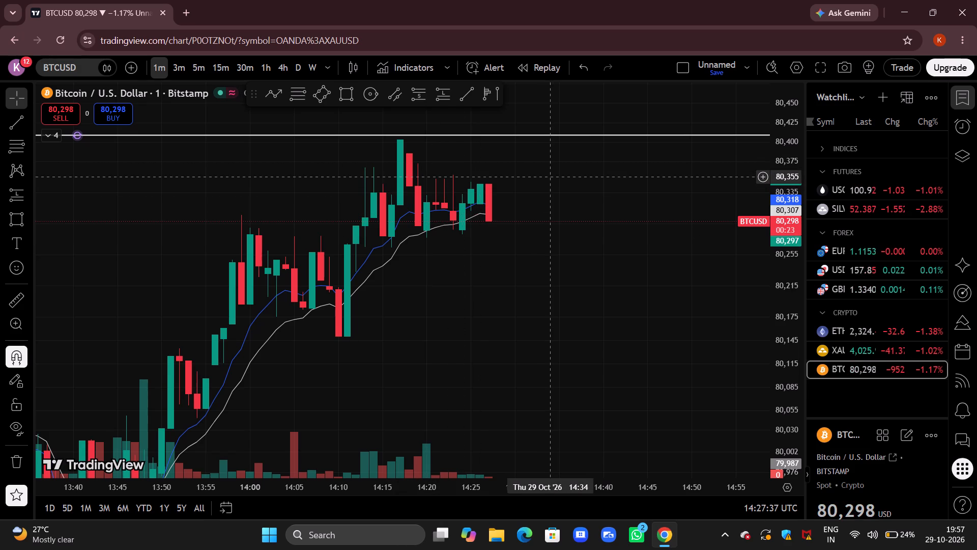
{"action": "left_click_drag", "start_coordinate": [553, 177], "coordinate": [515, 203]}
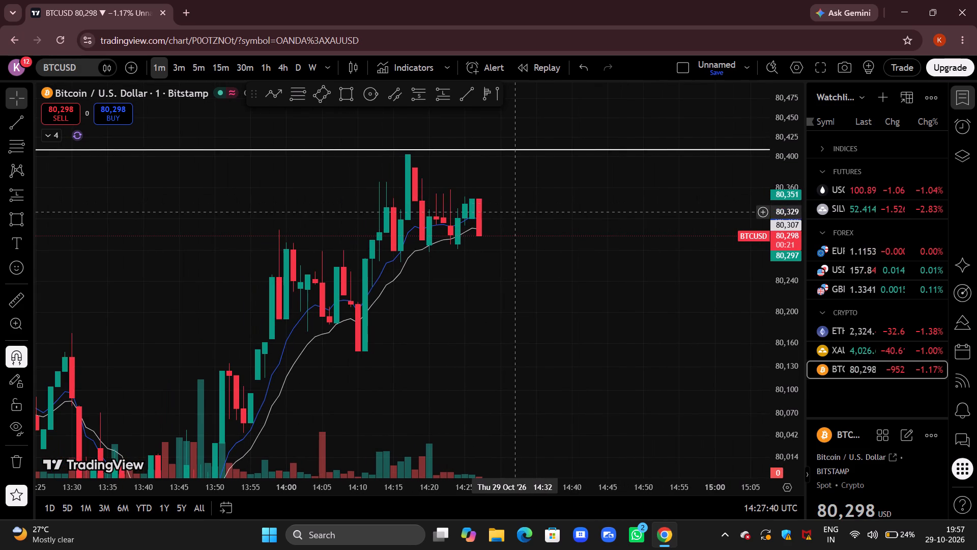
{"action": "left_click_drag", "start_coordinate": [789, 421], "coordinate": [791, 406]}
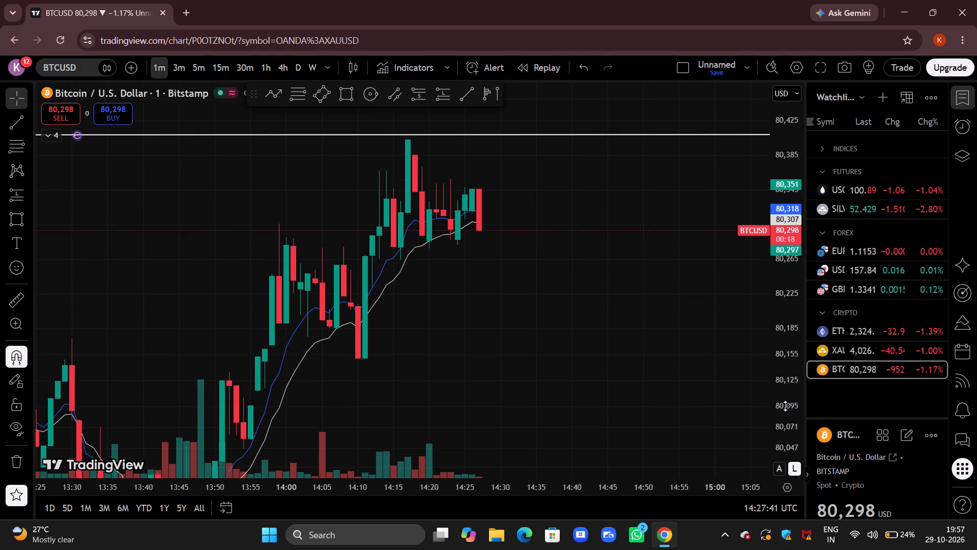
{"action": "left_click_drag", "start_coordinate": [620, 336], "coordinate": [524, 404]}
{"action": "left_click_drag", "start_coordinate": [524, 404], "coordinate": [595, 375]}
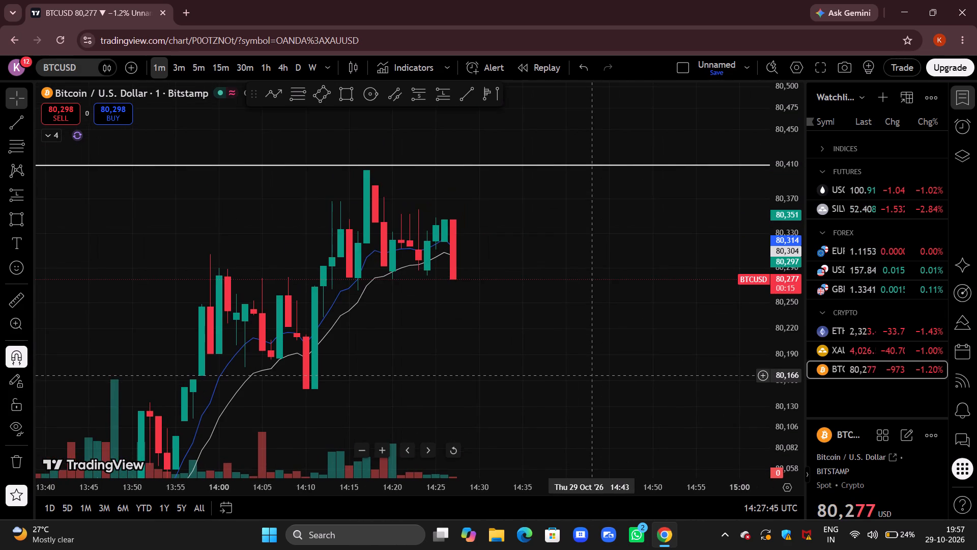
On the 5-minute BTCUSD chart, add a horizontal line at about 80,255, level with the 29 Oct swing high just before 11:00.
{"action": "left_click", "coordinate": [193, 59]}
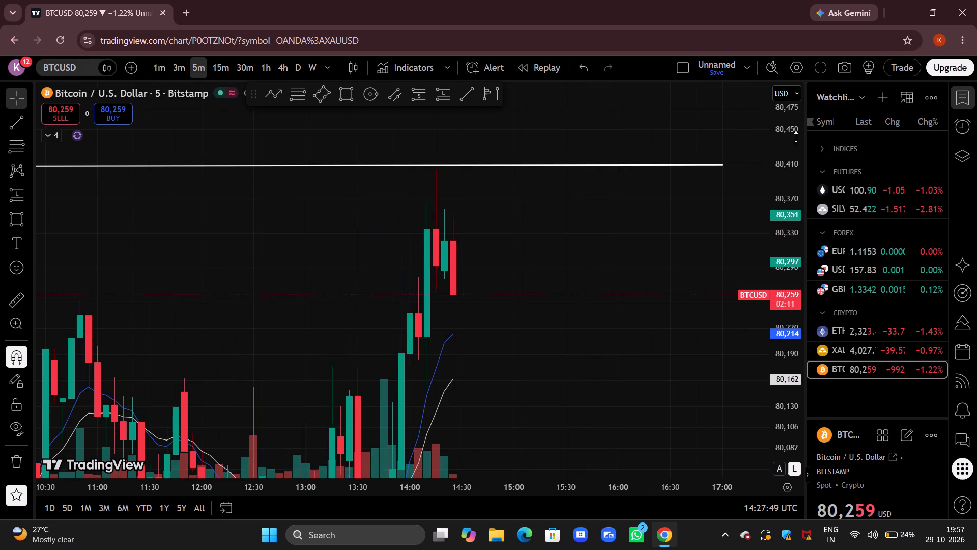
{"action": "left_click_drag", "start_coordinate": [783, 127], "coordinate": [775, 281]}
{"action": "left_click_drag", "start_coordinate": [450, 300], "coordinate": [538, 231]}
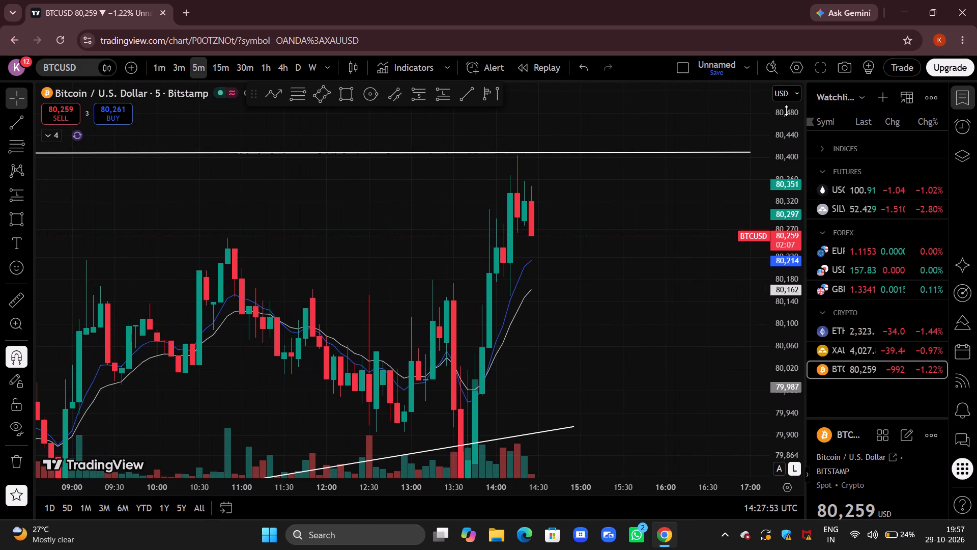
{"action": "left_click_drag", "start_coordinate": [786, 111], "coordinate": [757, 257]}
{"action": "left_click_drag", "start_coordinate": [599, 285], "coordinate": [647, 262]}
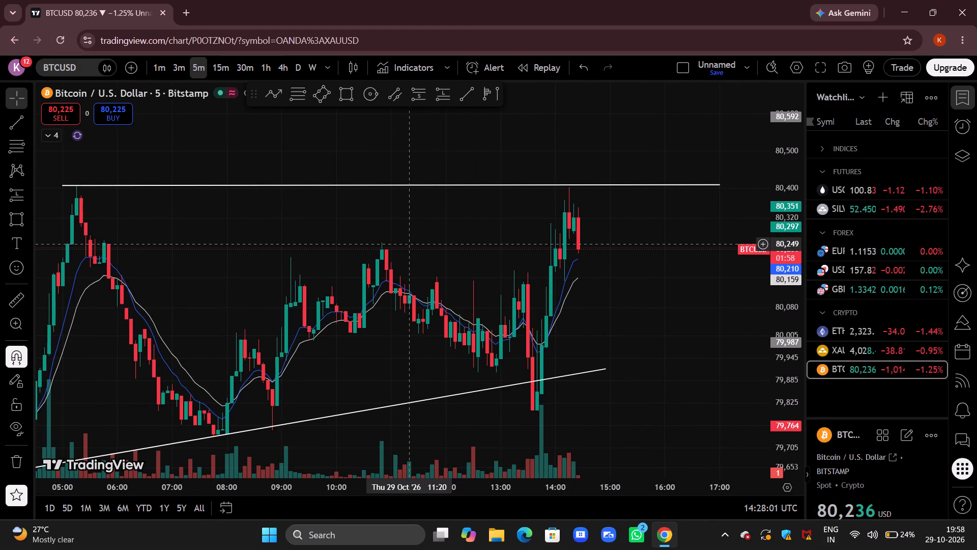
{"action": "key", "text": "alt+h"}
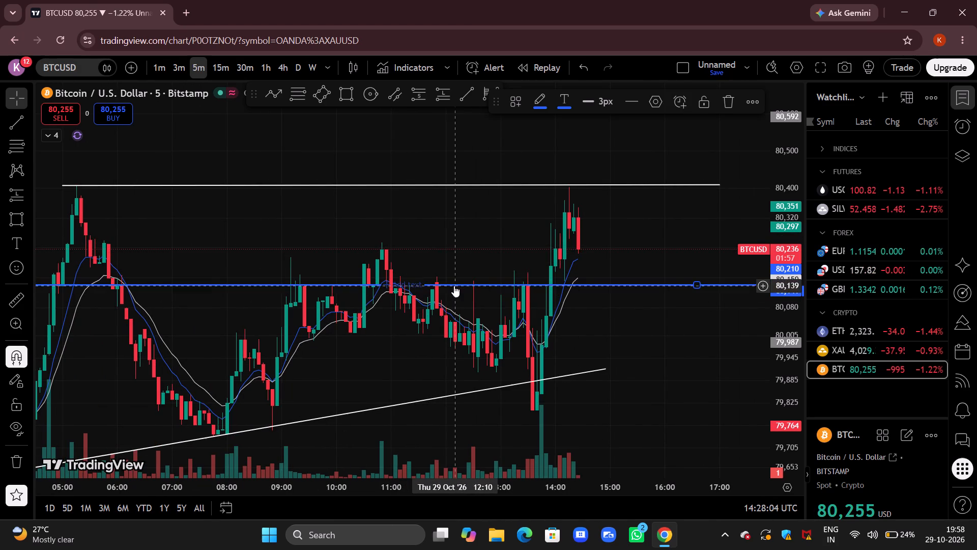
{"action": "left_click_drag", "start_coordinate": [454, 285], "coordinate": [453, 242]}
{"action": "left_click", "coordinate": [453, 227]}
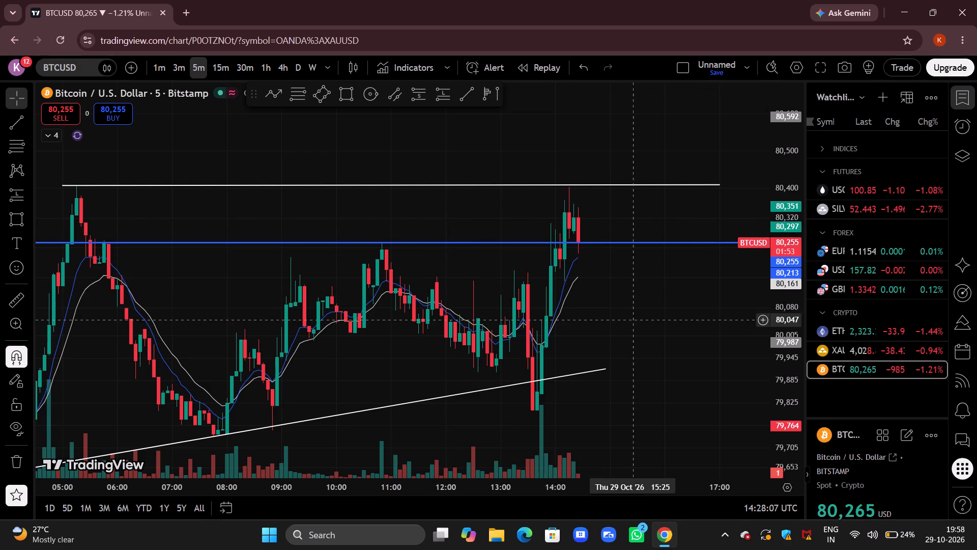
{"action": "left_click", "coordinate": [678, 379]}
{"action": "left_click_drag", "start_coordinate": [678, 379], "coordinate": [615, 392]}
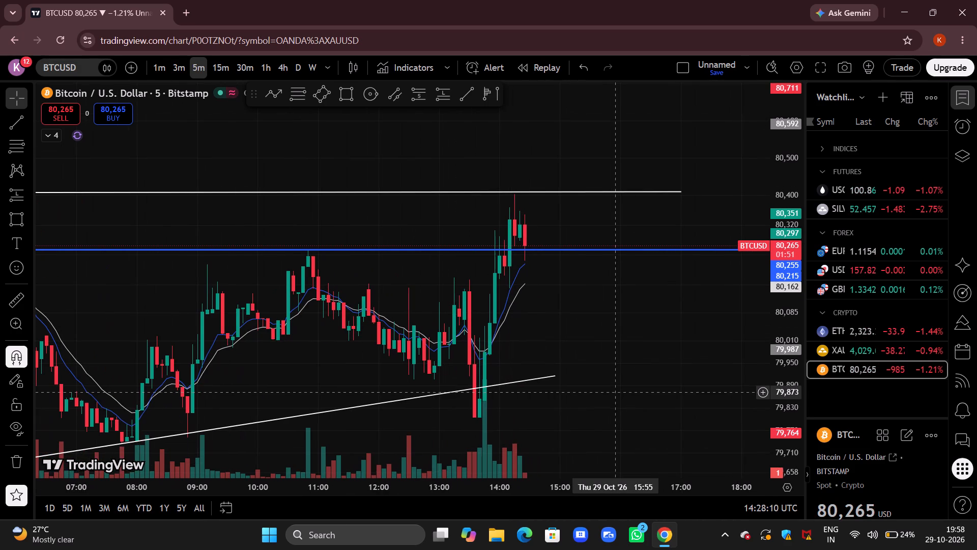
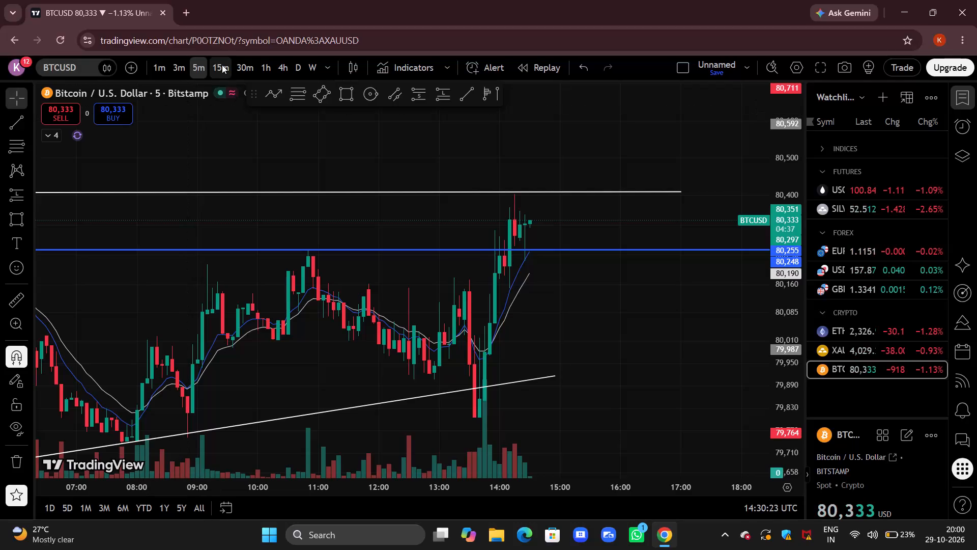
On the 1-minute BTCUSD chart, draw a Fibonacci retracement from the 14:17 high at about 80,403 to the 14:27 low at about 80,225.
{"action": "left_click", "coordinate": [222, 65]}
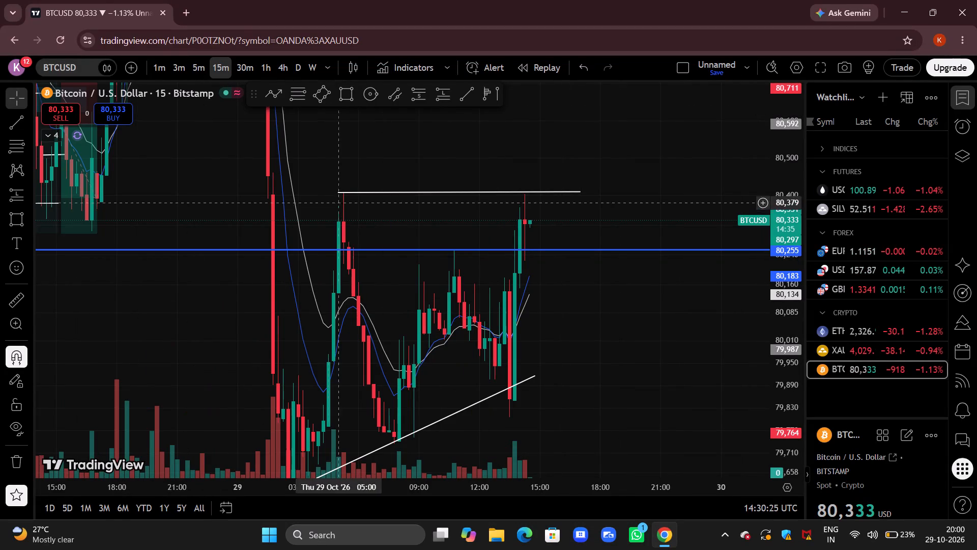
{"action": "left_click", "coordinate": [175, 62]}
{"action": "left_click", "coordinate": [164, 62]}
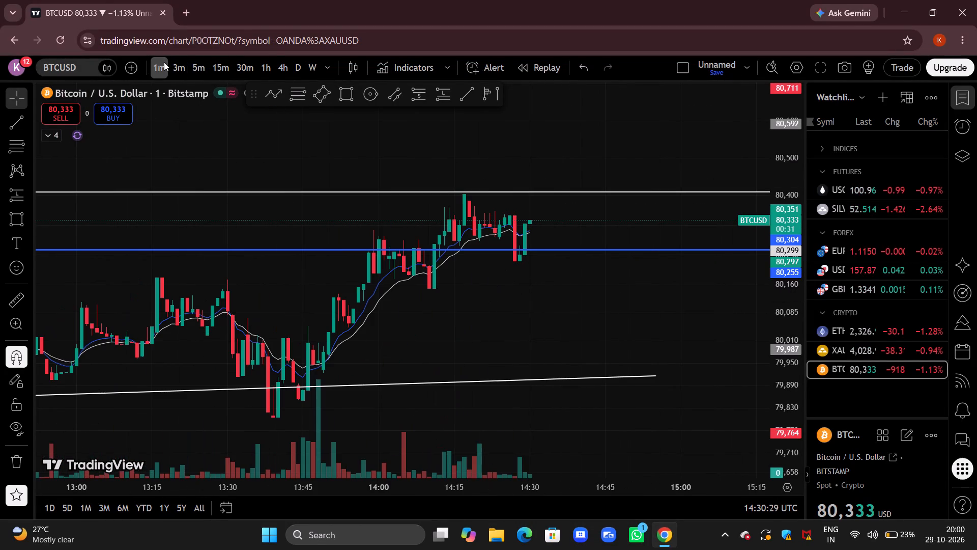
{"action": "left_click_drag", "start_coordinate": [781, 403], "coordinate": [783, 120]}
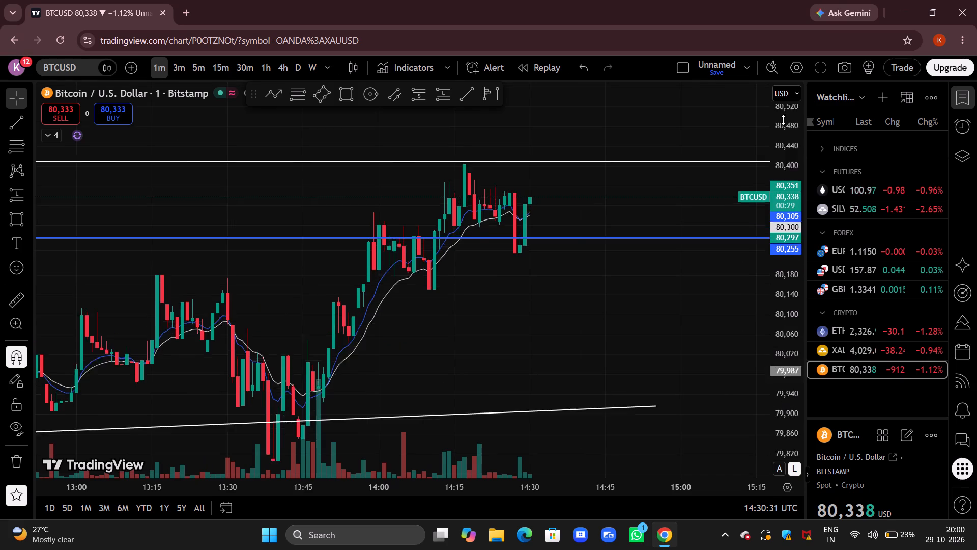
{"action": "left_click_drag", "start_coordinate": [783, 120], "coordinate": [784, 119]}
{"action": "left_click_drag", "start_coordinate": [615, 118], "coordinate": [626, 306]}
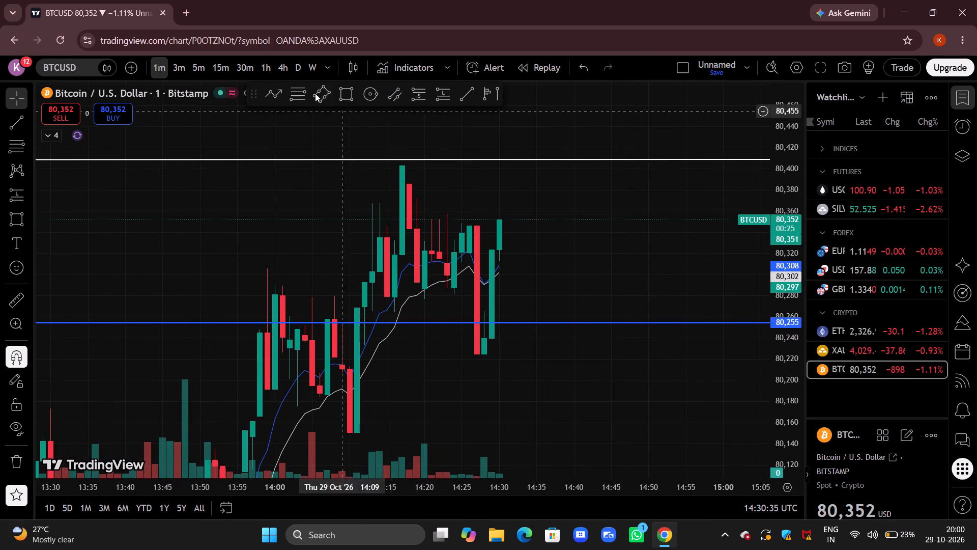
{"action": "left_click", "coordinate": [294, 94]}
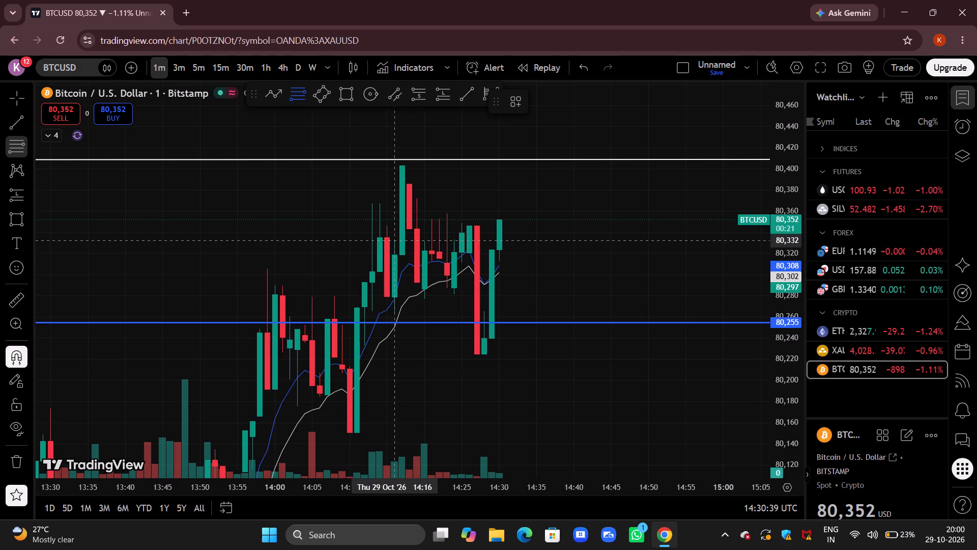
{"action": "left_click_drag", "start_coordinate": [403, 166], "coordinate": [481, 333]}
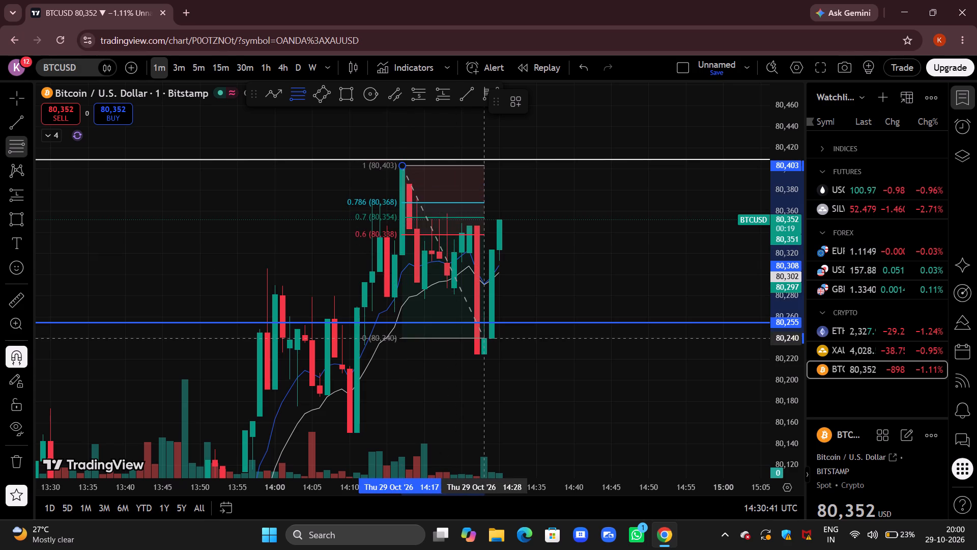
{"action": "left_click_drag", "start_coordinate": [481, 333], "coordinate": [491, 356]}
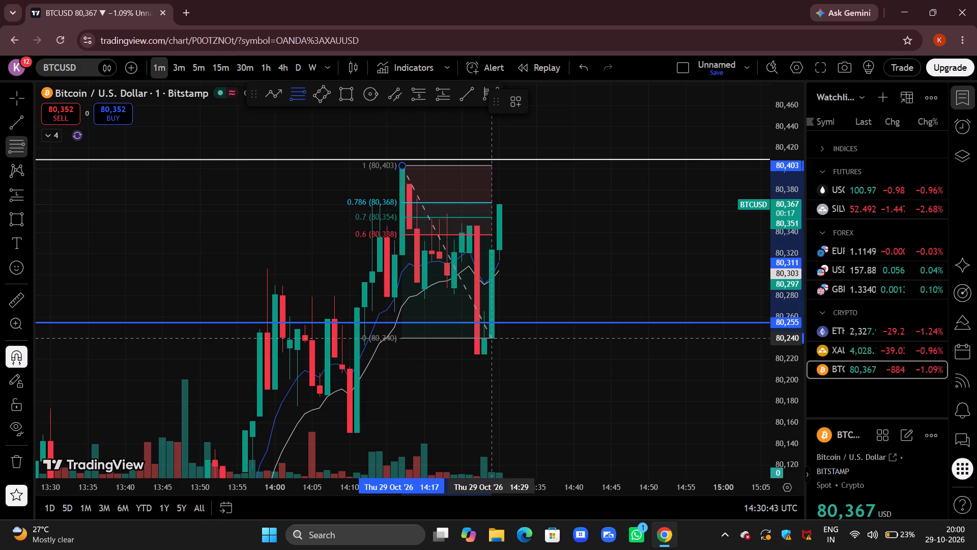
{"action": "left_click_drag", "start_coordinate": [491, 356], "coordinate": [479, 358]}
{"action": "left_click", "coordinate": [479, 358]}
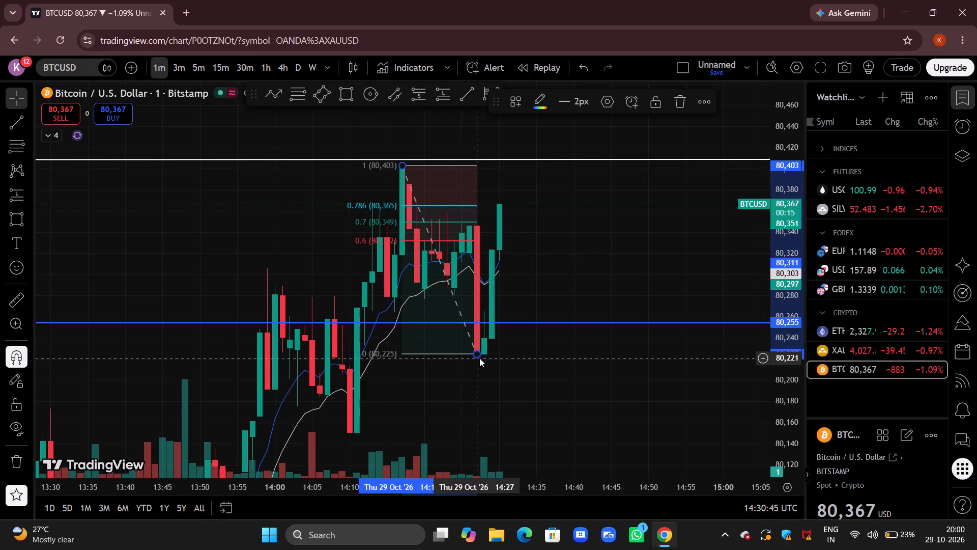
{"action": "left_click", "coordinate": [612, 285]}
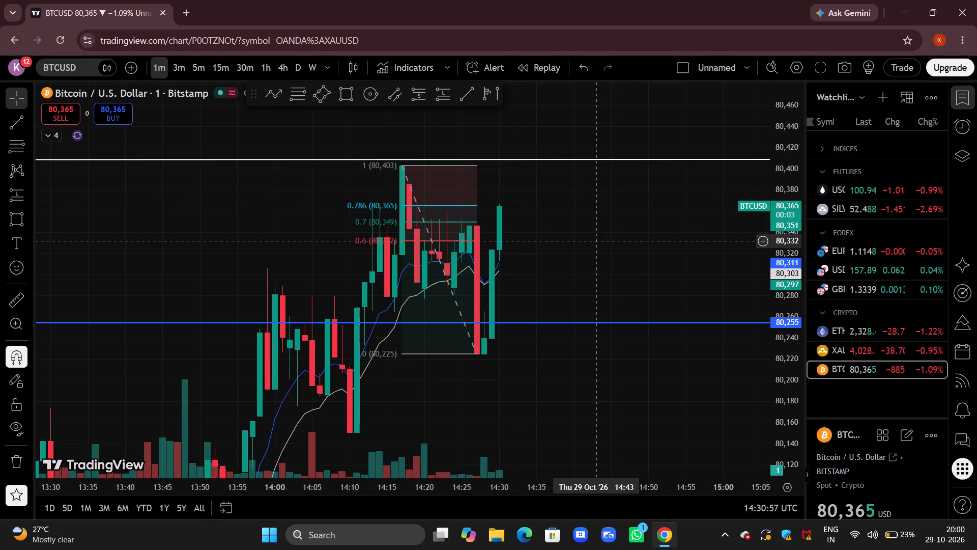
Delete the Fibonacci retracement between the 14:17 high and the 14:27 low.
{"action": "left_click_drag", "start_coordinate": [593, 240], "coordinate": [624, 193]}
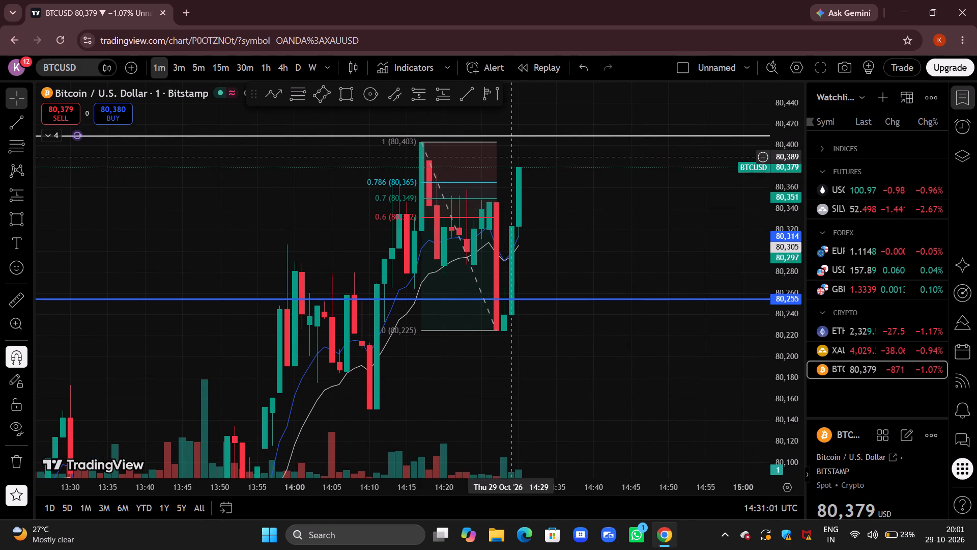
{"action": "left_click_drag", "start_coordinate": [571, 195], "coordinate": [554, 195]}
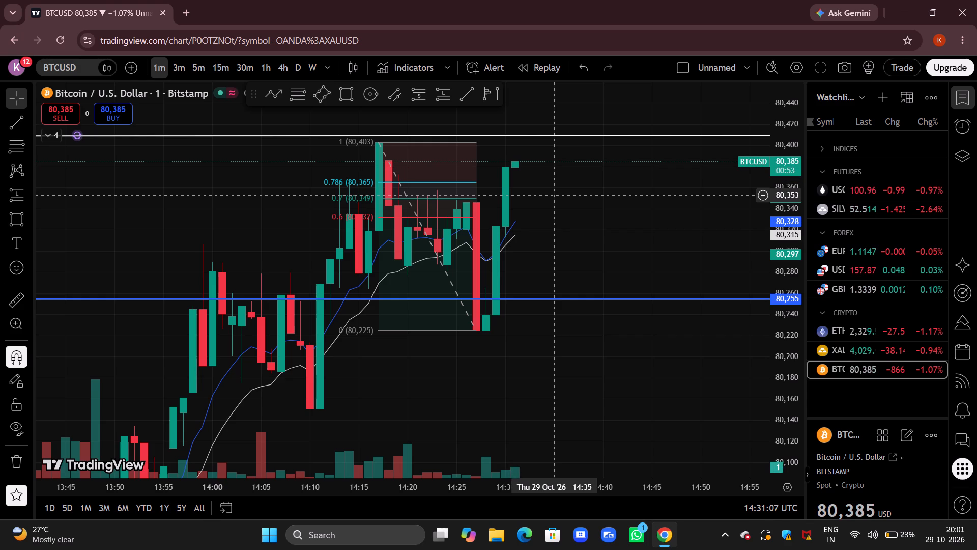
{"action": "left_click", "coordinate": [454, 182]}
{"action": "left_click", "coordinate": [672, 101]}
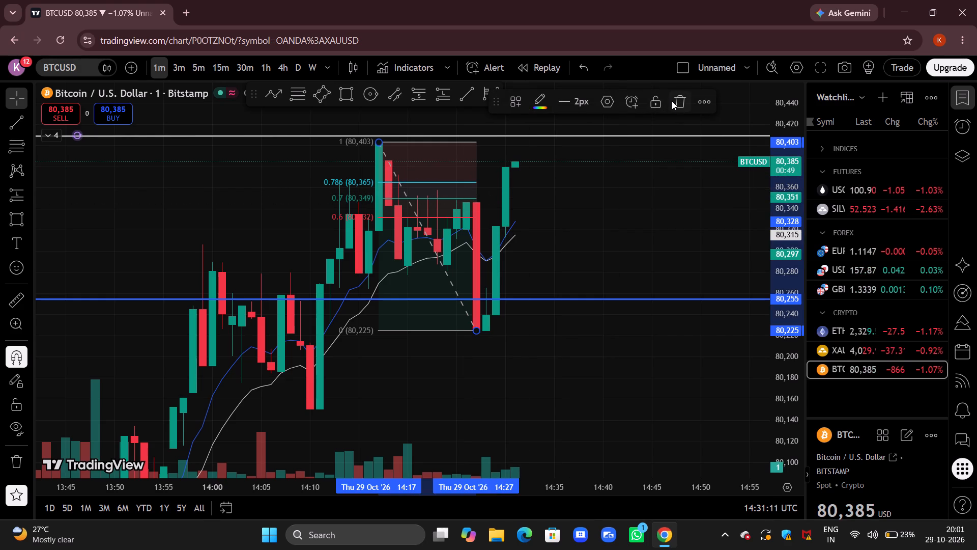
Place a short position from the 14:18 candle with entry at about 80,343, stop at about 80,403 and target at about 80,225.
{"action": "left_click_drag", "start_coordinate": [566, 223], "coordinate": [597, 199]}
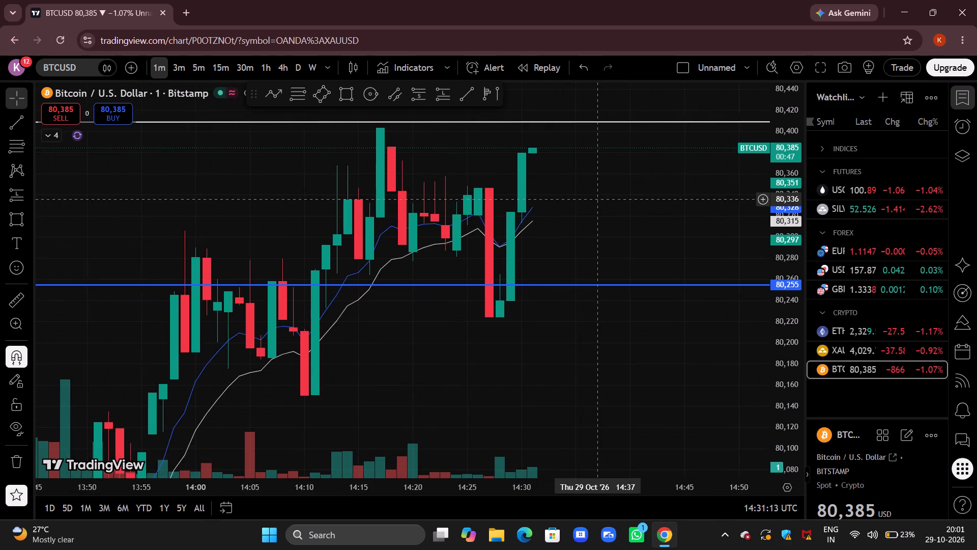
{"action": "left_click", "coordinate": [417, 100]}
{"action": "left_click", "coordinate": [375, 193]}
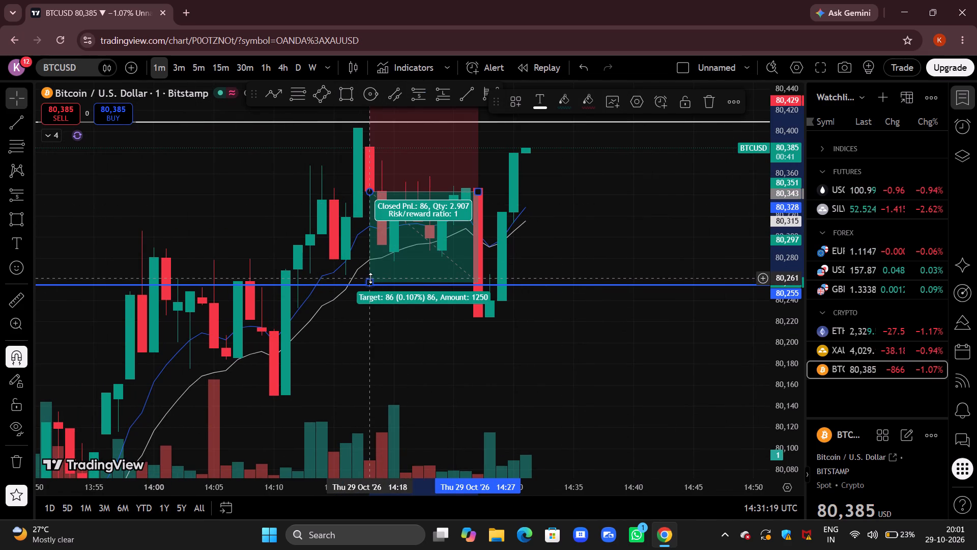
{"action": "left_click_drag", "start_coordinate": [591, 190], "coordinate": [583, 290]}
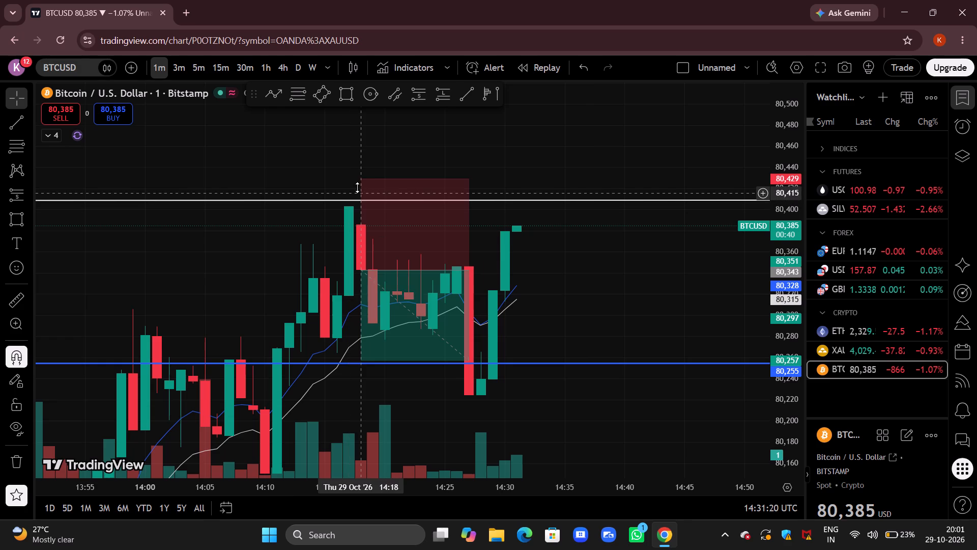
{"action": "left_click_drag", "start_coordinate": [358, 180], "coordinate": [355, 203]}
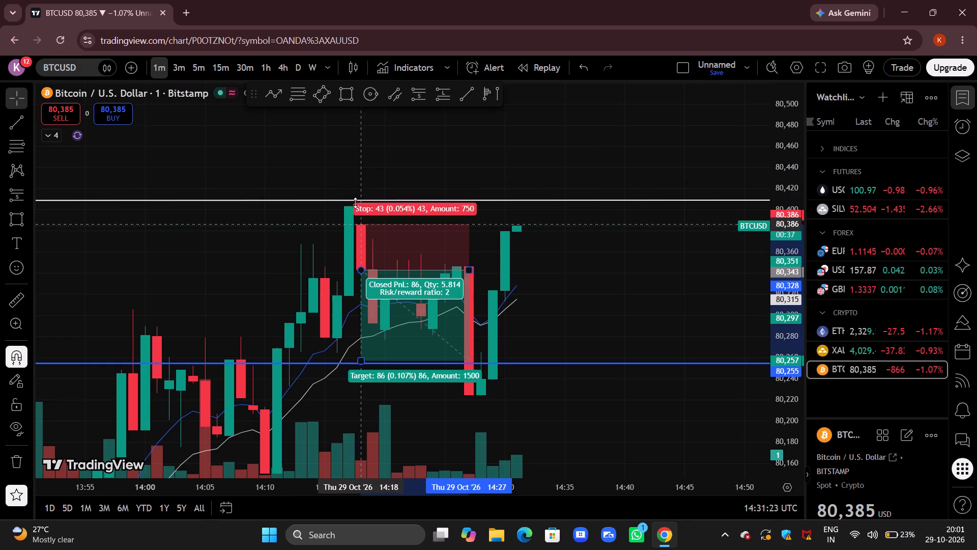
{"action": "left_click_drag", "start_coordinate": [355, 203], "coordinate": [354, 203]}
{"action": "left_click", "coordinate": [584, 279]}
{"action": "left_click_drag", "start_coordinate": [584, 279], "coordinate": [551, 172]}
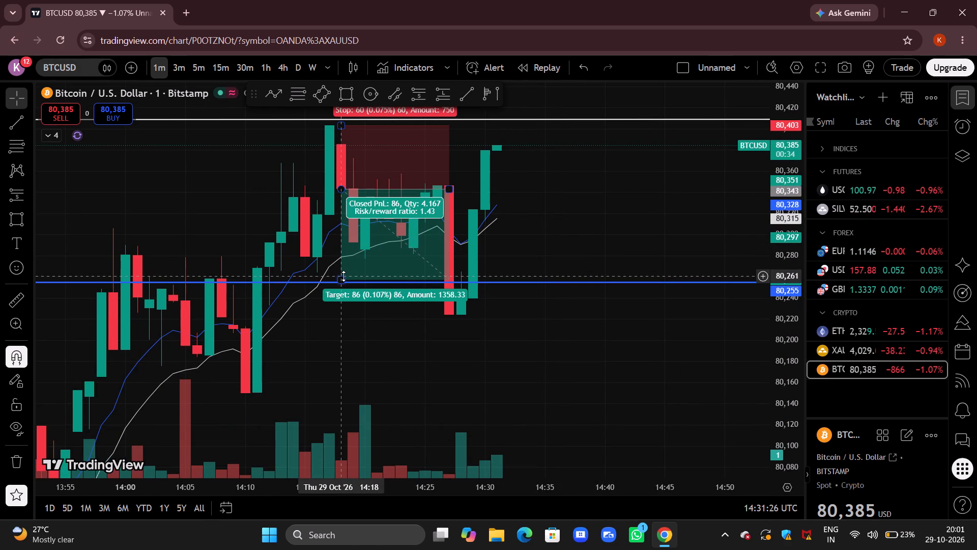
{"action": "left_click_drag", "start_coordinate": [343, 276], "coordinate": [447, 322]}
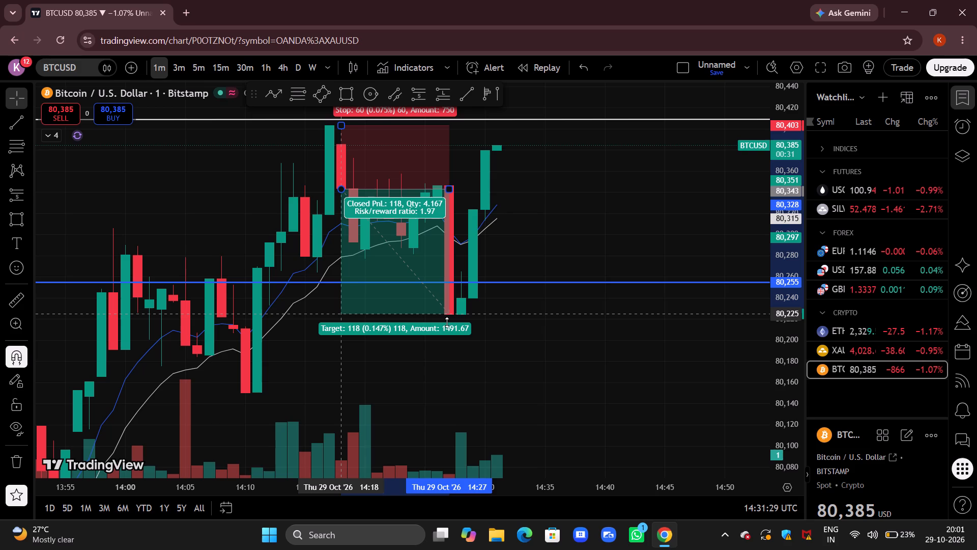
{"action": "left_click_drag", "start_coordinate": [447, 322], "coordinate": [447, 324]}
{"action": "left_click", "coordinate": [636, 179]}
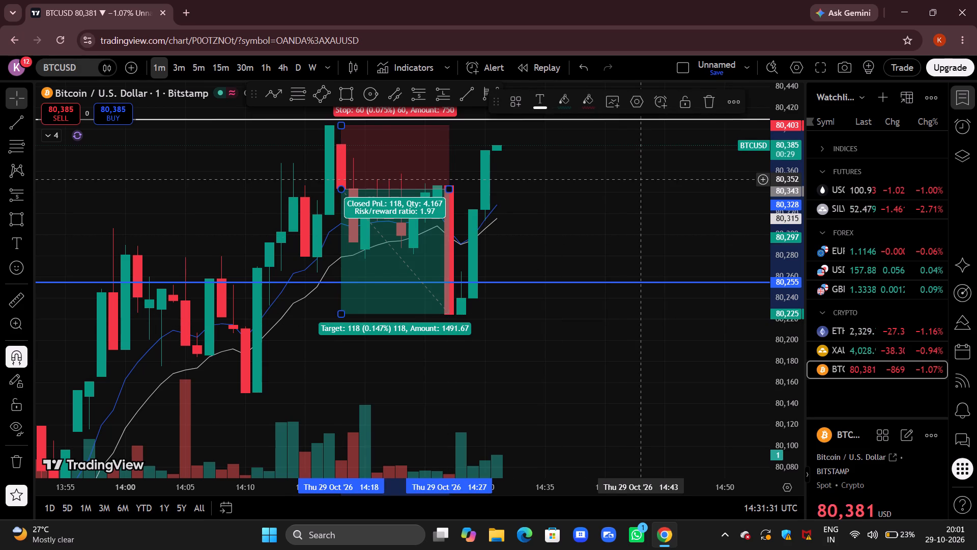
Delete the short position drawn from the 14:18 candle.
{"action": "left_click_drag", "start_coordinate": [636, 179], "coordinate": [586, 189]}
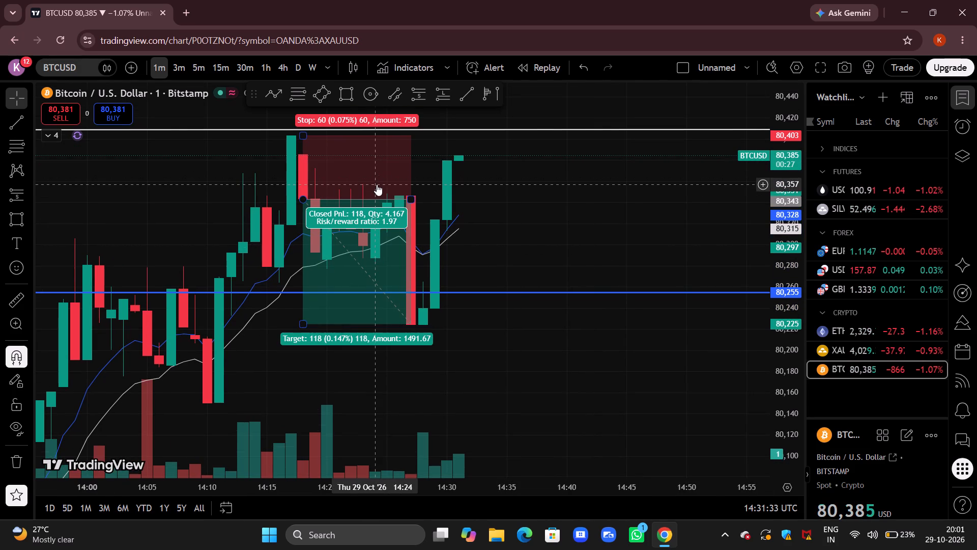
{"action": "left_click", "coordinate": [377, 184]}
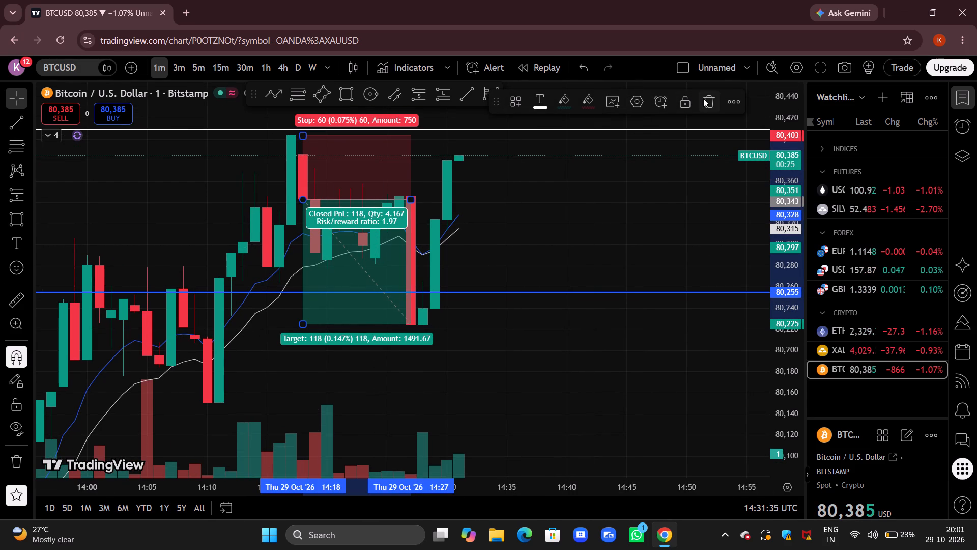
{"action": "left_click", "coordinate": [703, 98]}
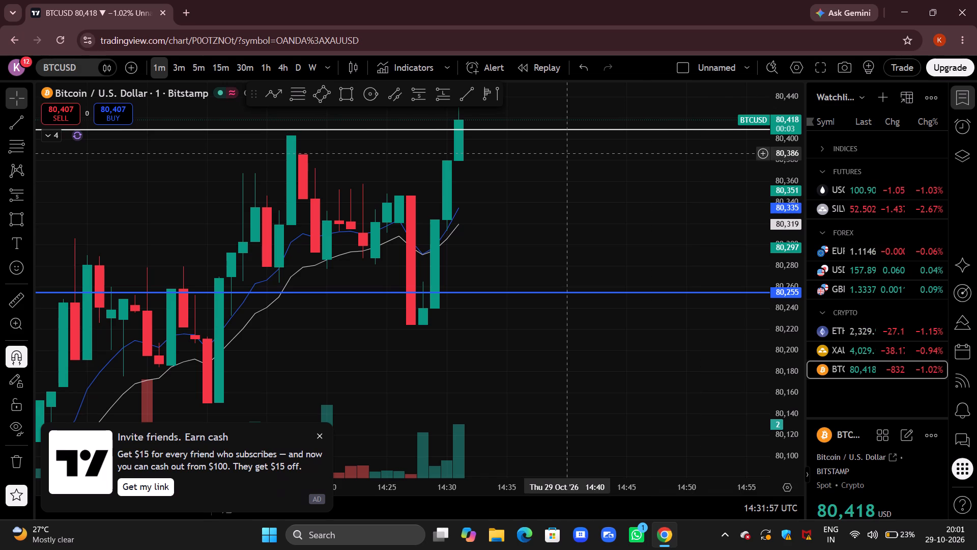
Examine the live BTCUSD price action around the 80,400 resistance line on the 1-minute and 1-hour timeframes.
{"action": "left_click_drag", "start_coordinate": [569, 159], "coordinate": [535, 256]}
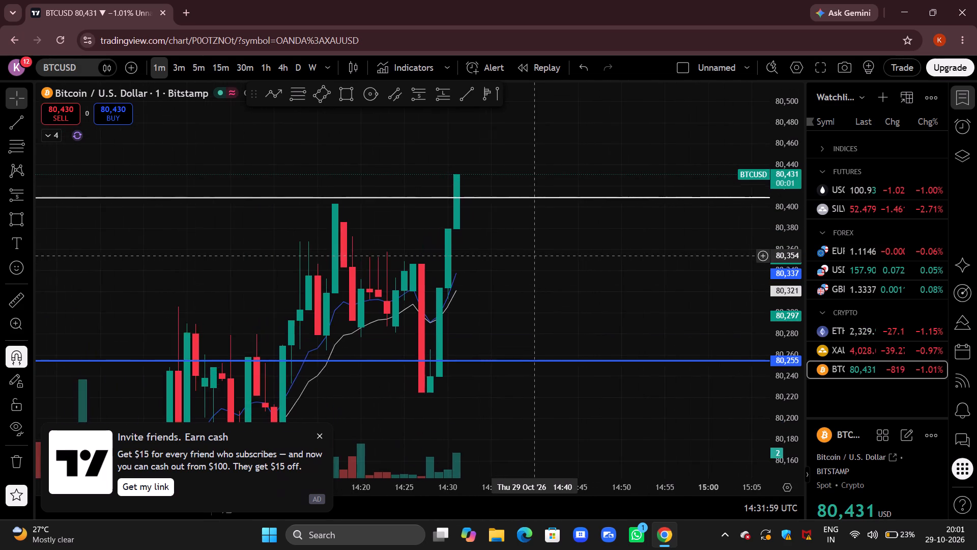
{"action": "left_click_drag", "start_coordinate": [780, 128], "coordinate": [755, 243]}
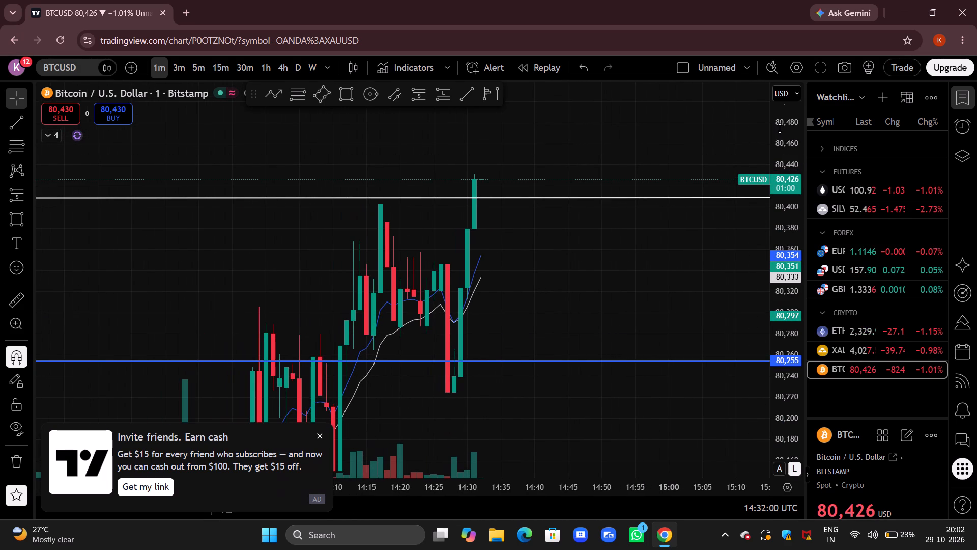
{"action": "left_click_drag", "start_coordinate": [626, 148], "coordinate": [571, 156]}
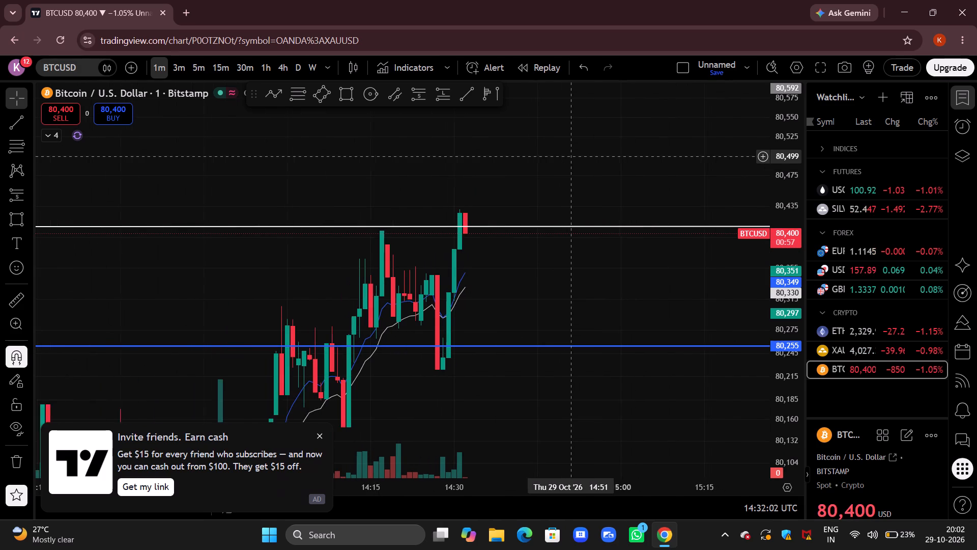
{"action": "left_click_drag", "start_coordinate": [602, 152], "coordinate": [576, 161]}
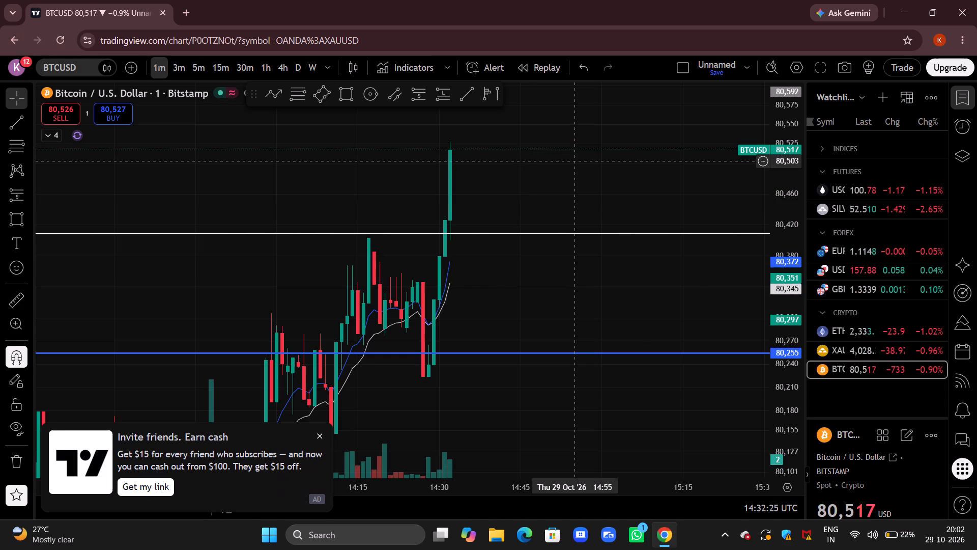
{"action": "left_click_drag", "start_coordinate": [296, 154], "coordinate": [437, 91]}
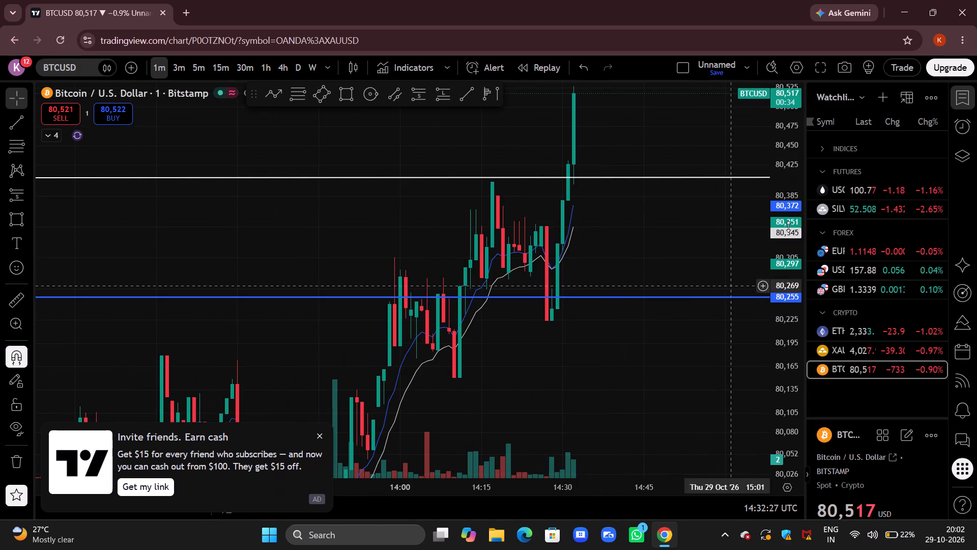
{"action": "left_click_drag", "start_coordinate": [787, 192], "coordinate": [754, 379]}
{"action": "left_click_drag", "start_coordinate": [631, 375], "coordinate": [594, 369]}
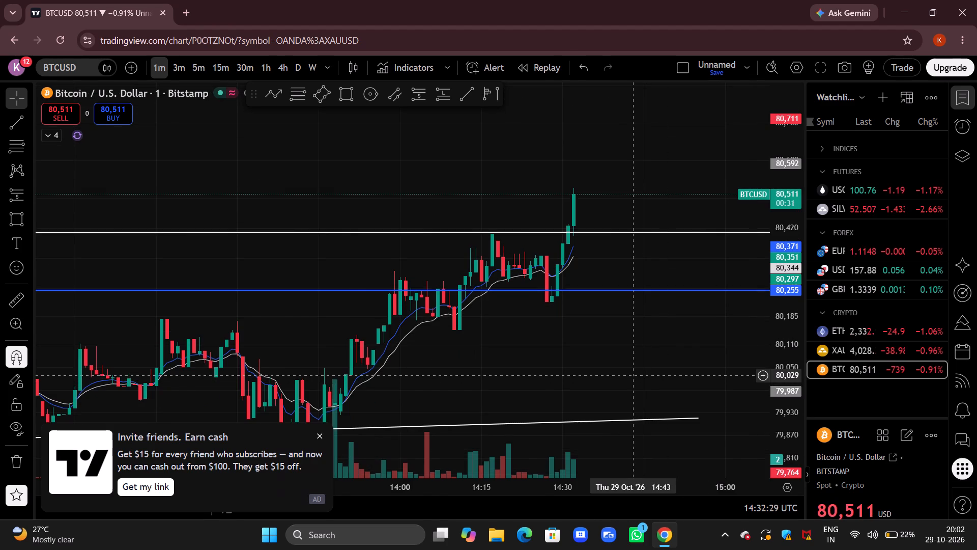
{"action": "left_click_drag", "start_coordinate": [594, 369], "coordinate": [488, 348]}
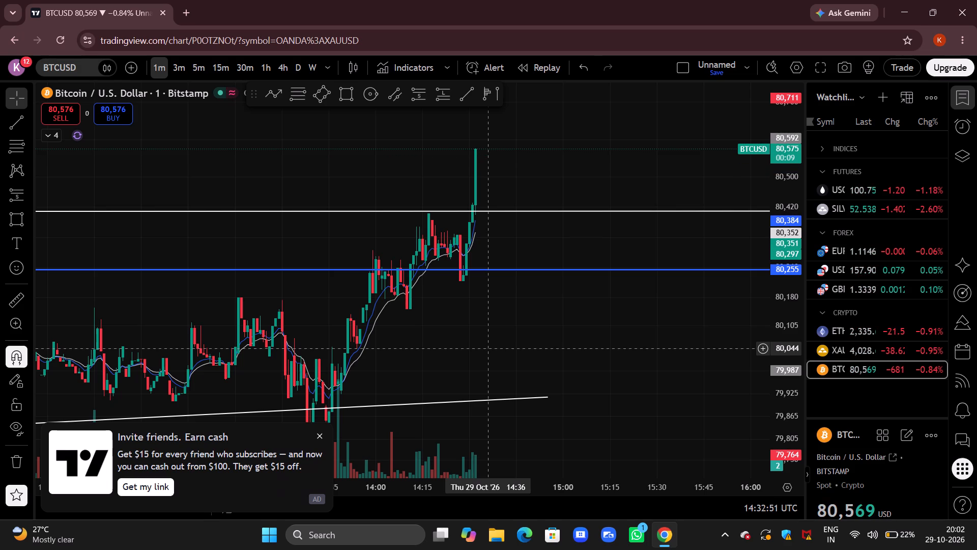
{"action": "left_click_drag", "start_coordinate": [797, 226], "coordinate": [782, 297]}
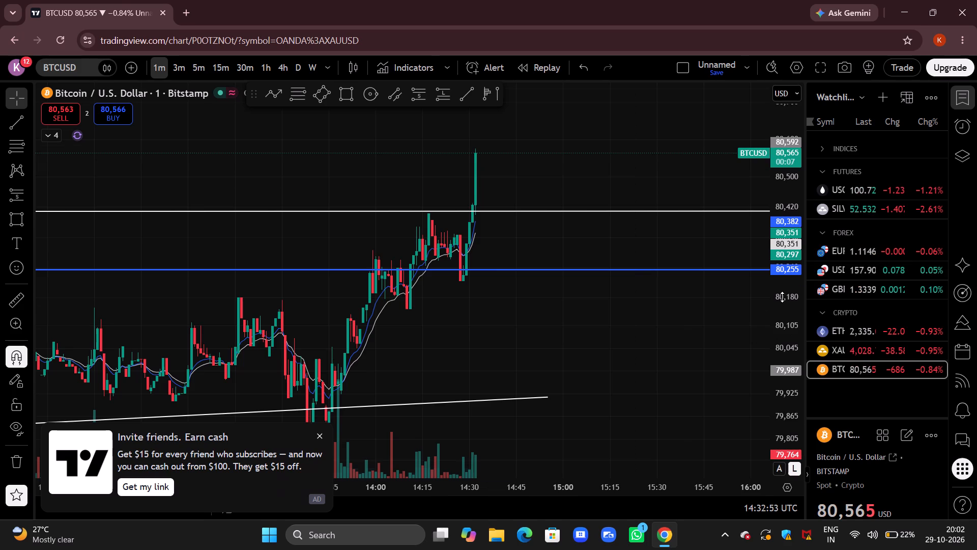
{"action": "left_click_drag", "start_coordinate": [782, 297], "coordinate": [779, 311]}
{"action": "left_click_drag", "start_coordinate": [597, 308], "coordinate": [542, 282]}
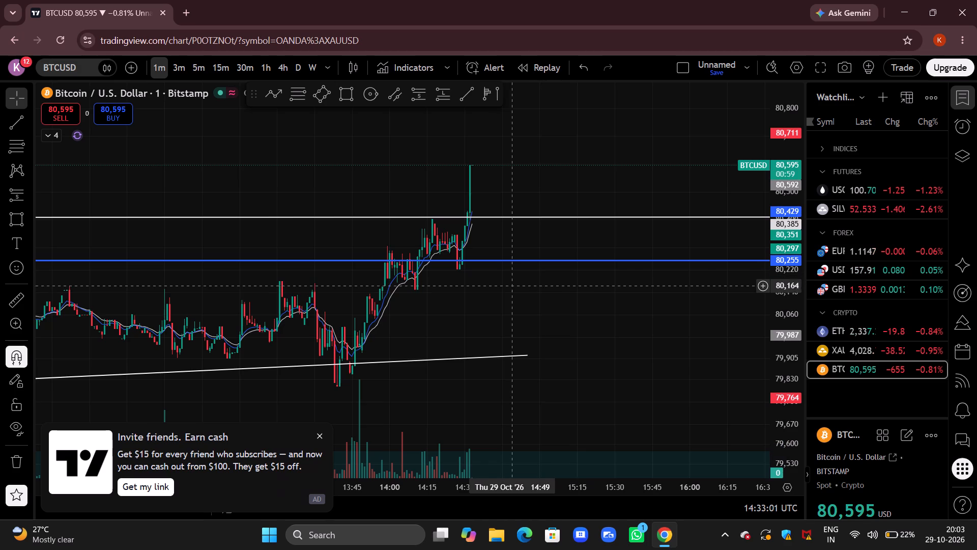
{"action": "left_click_drag", "start_coordinate": [514, 304], "coordinate": [639, 218]}
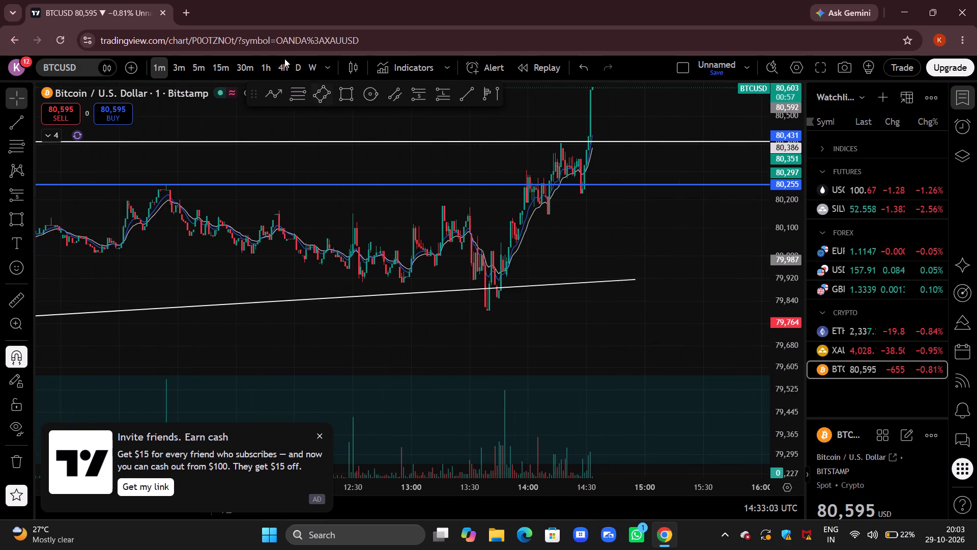
{"action": "left_click", "coordinate": [261, 67]}
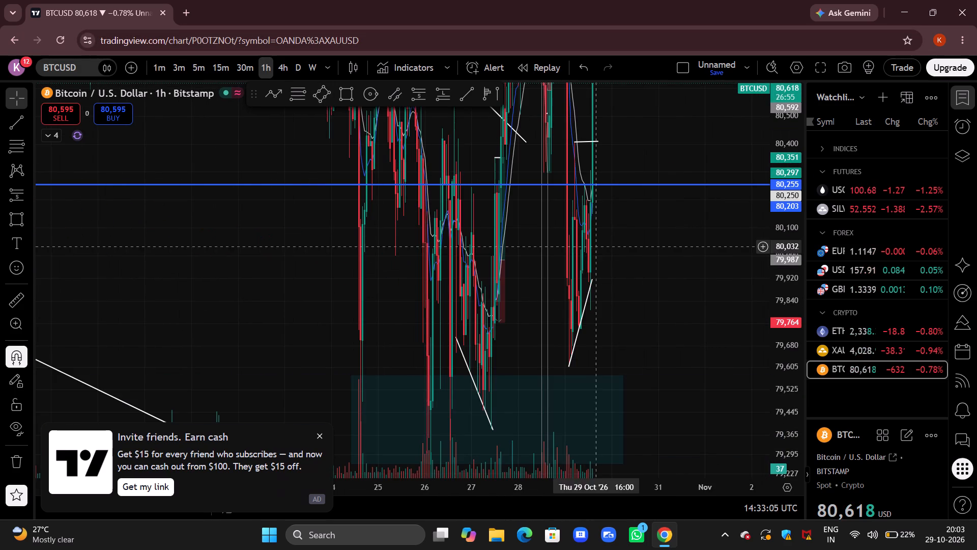
{"action": "left_click_drag", "start_coordinate": [786, 198], "coordinate": [757, 457]}
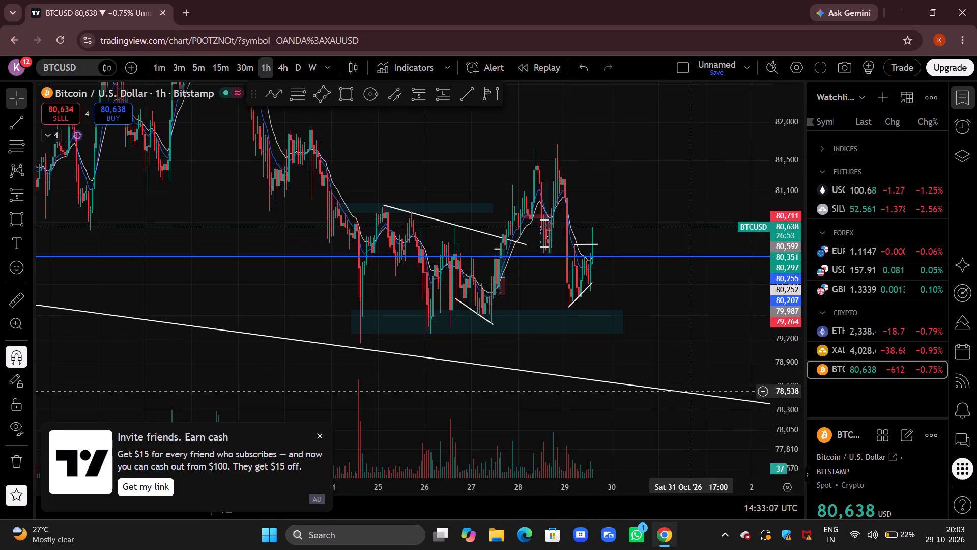
{"action": "left_click_drag", "start_coordinate": [704, 299], "coordinate": [631, 283]}
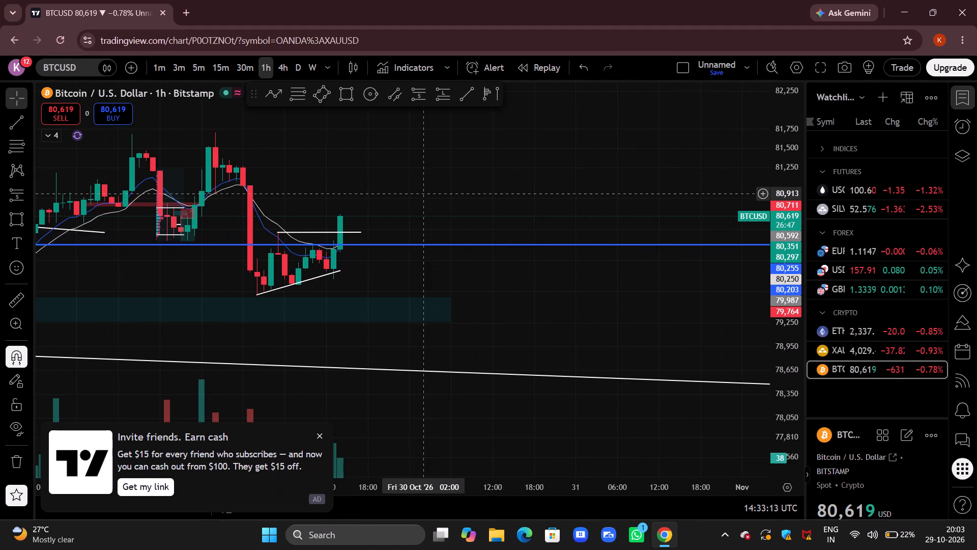
Examine the BTCUSD price action around the 80,400 resistance line on the 1-hour and 30-minute timeframes.
{"action": "left_click_drag", "start_coordinate": [422, 193], "coordinate": [492, 181]}
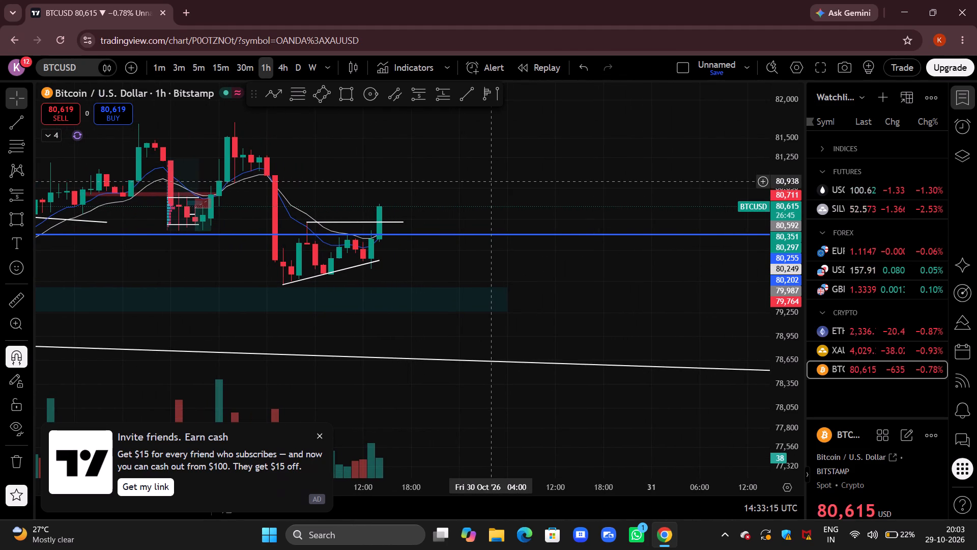
{"action": "left_click", "coordinate": [245, 60]}
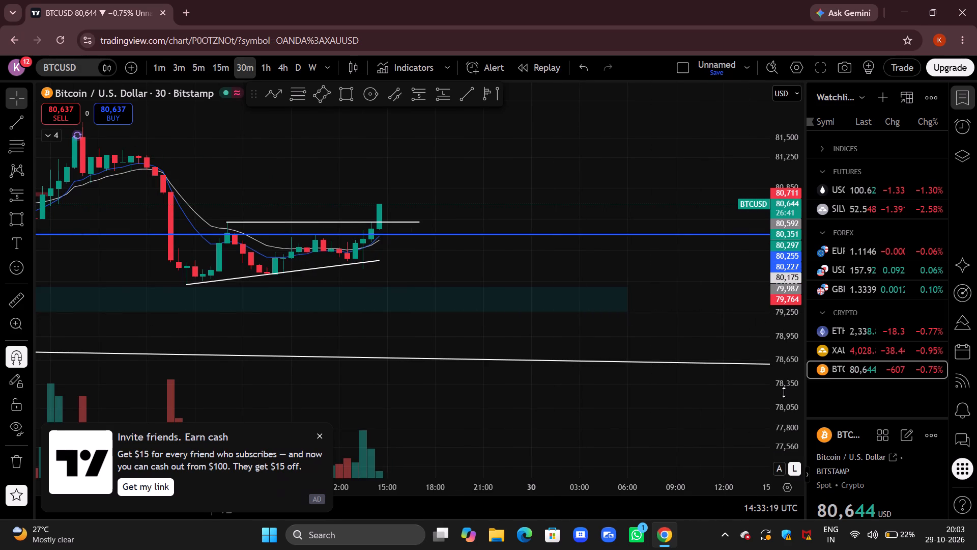
{"action": "left_click_drag", "start_coordinate": [784, 392], "coordinate": [772, 218]}
{"action": "left_click_drag", "start_coordinate": [599, 256], "coordinate": [615, 263]}
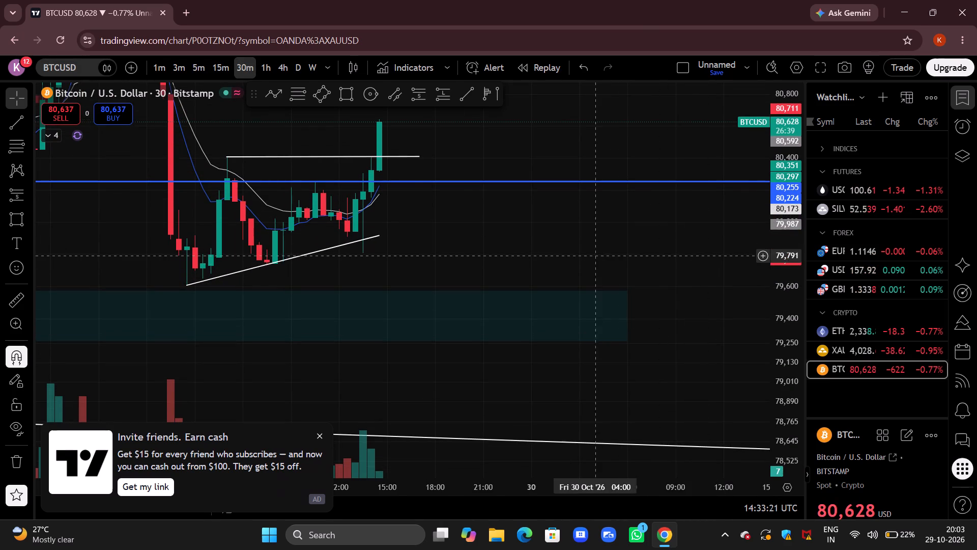
{"action": "left_click_drag", "start_coordinate": [615, 263], "coordinate": [658, 308]}
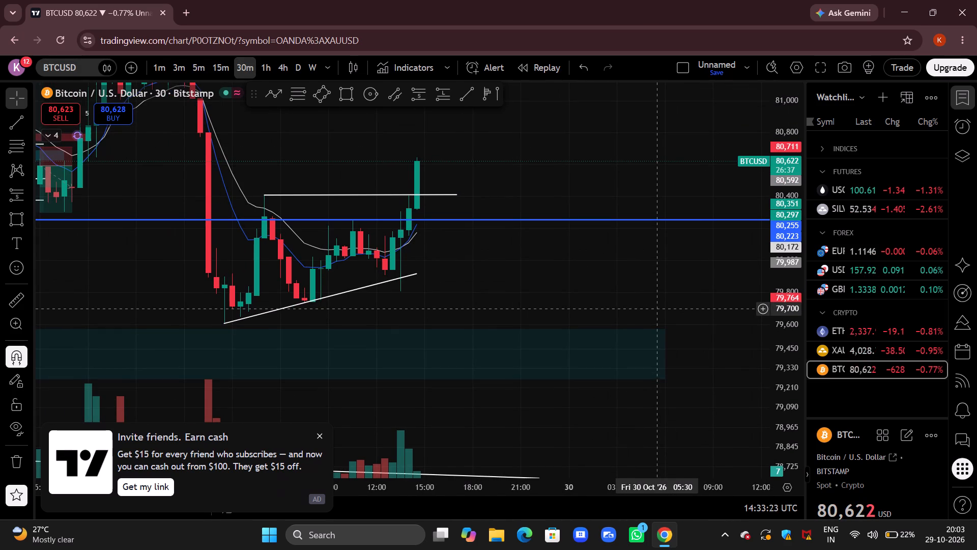
{"action": "left_click_drag", "start_coordinate": [524, 171], "coordinate": [585, 317]}
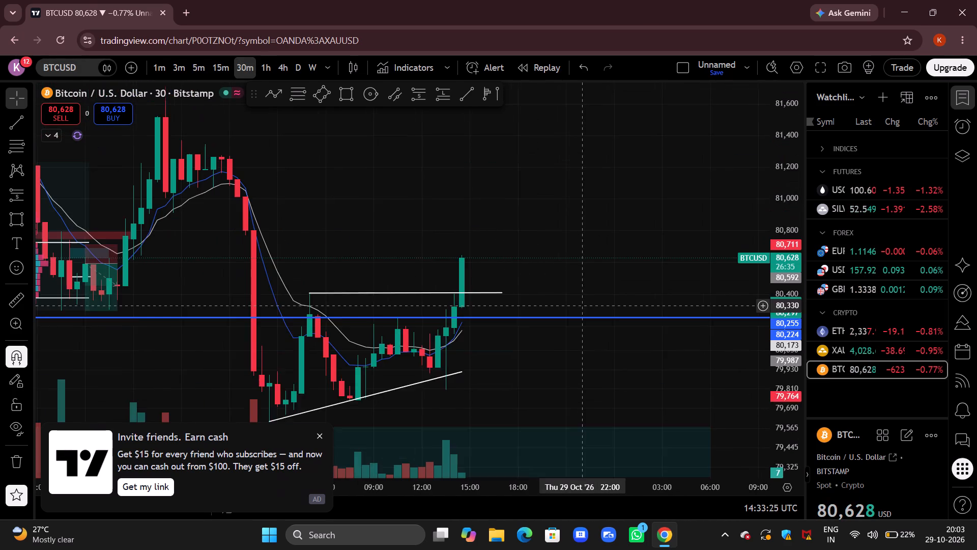
{"action": "left_click_drag", "start_coordinate": [585, 317], "coordinate": [586, 318]}
{"action": "left_click_drag", "start_coordinate": [449, 252], "coordinate": [454, 283]}
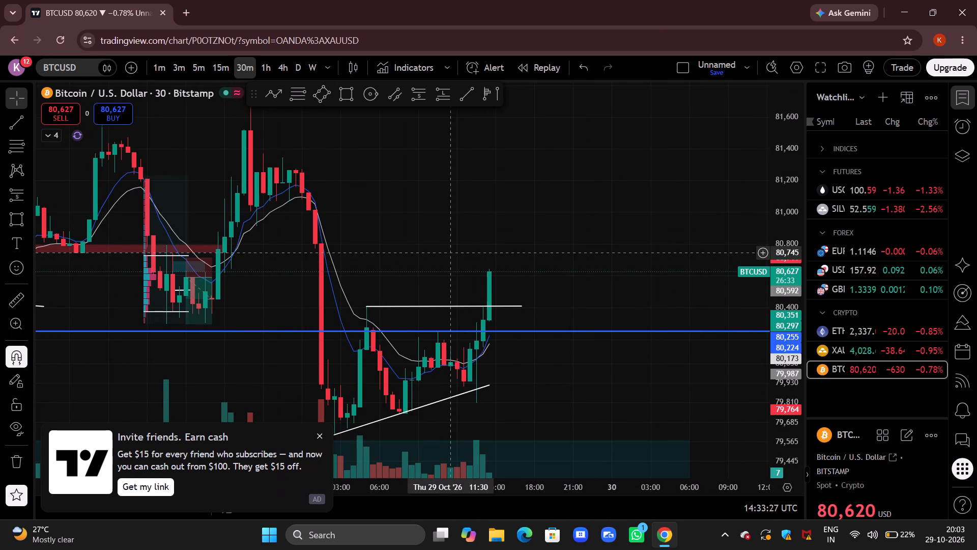
{"action": "left_click_drag", "start_coordinate": [454, 283], "coordinate": [456, 287]}
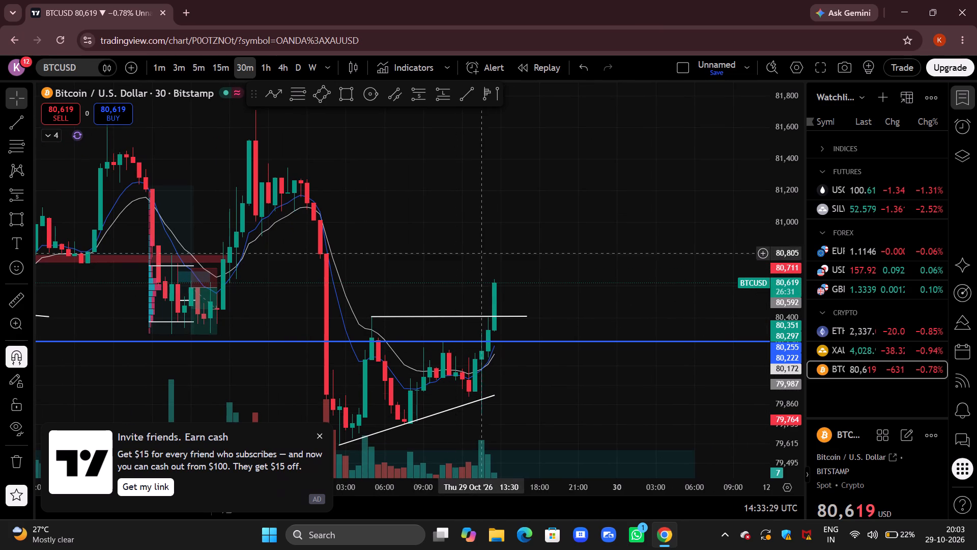
Dismiss the referral advertisement and the ad-free upgrade offer covering the chart.
{"action": "left_click", "coordinate": [315, 434]}
{"action": "left_click", "coordinate": [521, 420]}
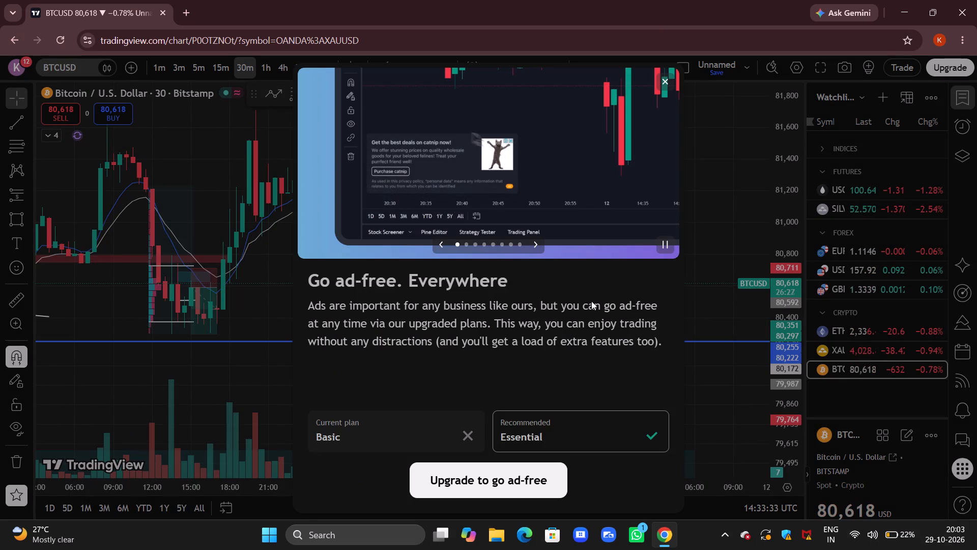
{"action": "left_click", "coordinate": [663, 73]}
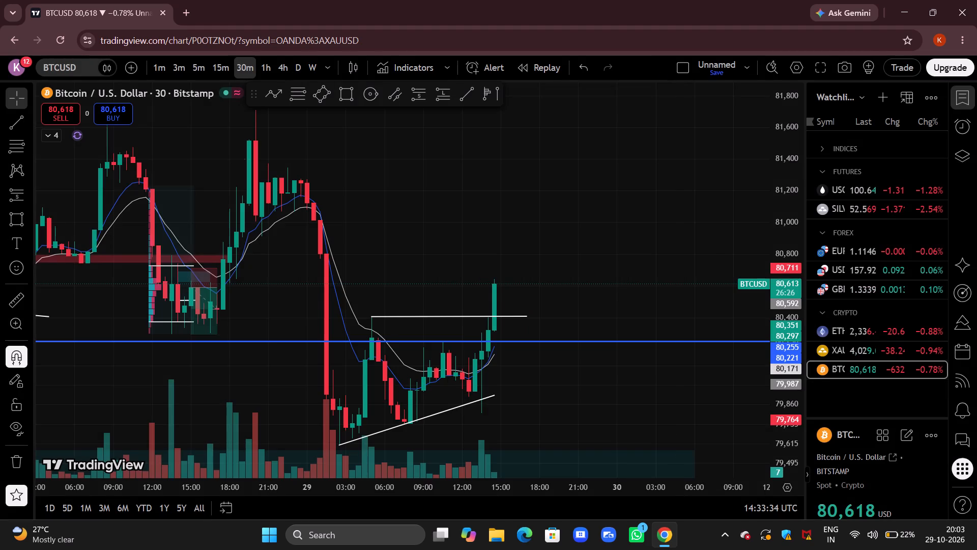
Draw a Fibonacci retracement on the 30-minute chart from the 28 Oct 20:00 high at 81,709 down to the 79,611 low.
{"action": "left_click_drag", "start_coordinate": [568, 292], "coordinate": [616, 197]}
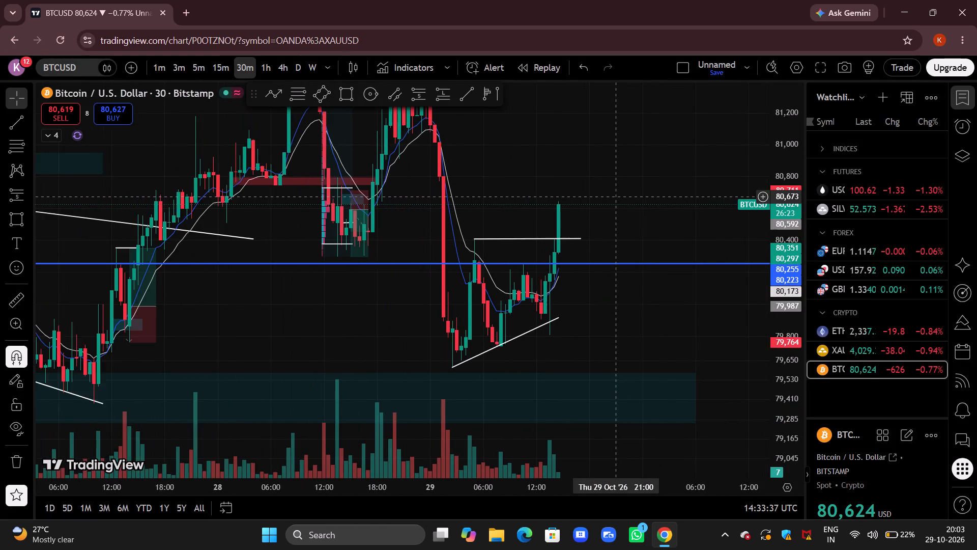
{"action": "left_click_drag", "start_coordinate": [787, 146], "coordinate": [744, 271]}
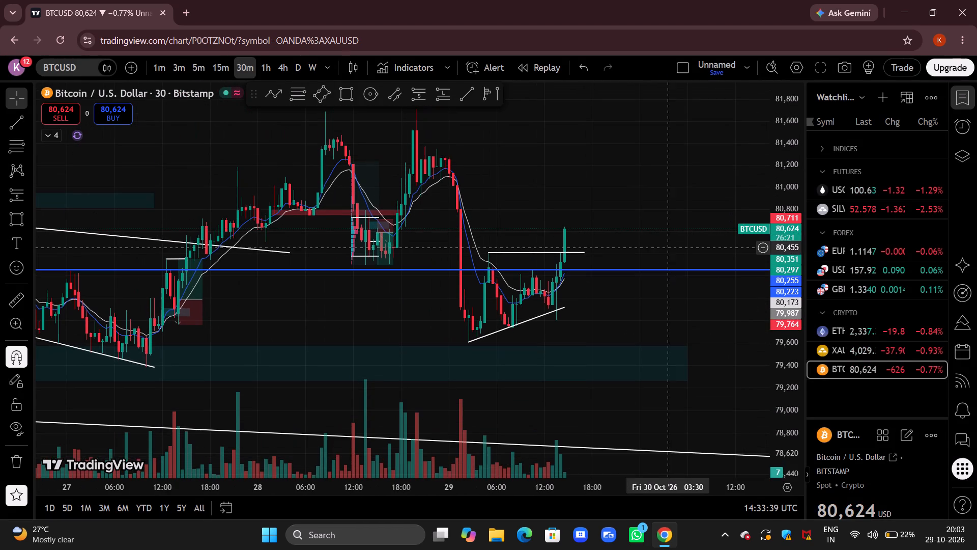
{"action": "left_click_drag", "start_coordinate": [657, 169], "coordinate": [605, 249]}
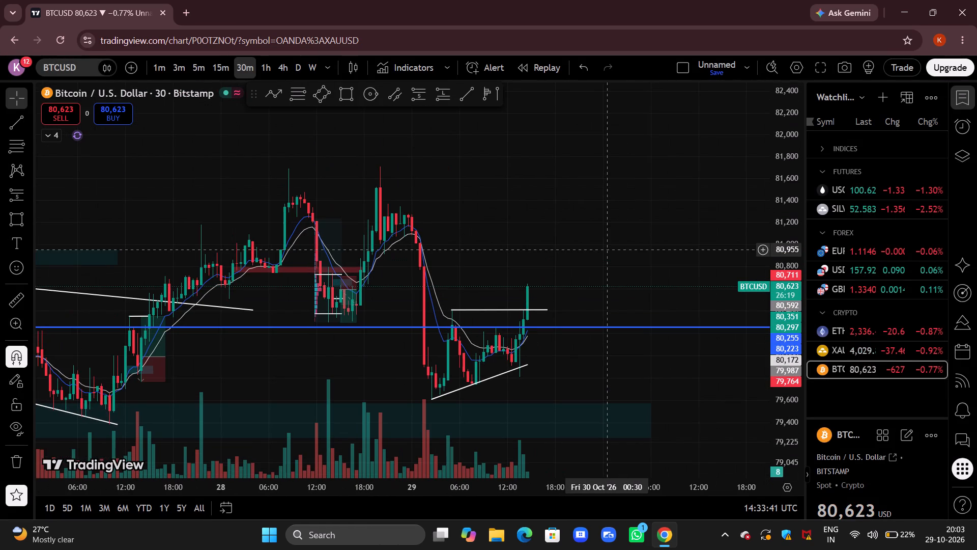
{"action": "left_click_drag", "start_coordinate": [487, 214], "coordinate": [525, 152]}
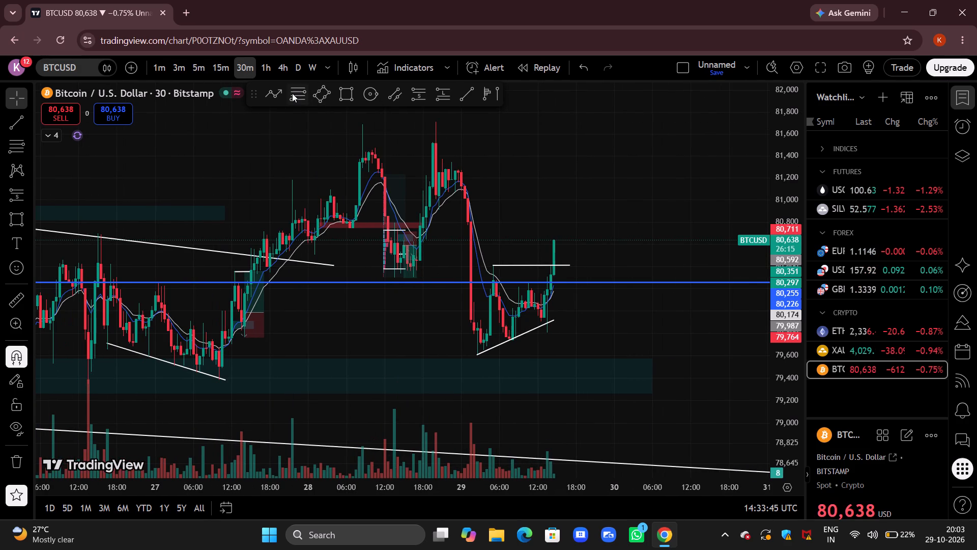
{"action": "left_click", "coordinate": [292, 93]}
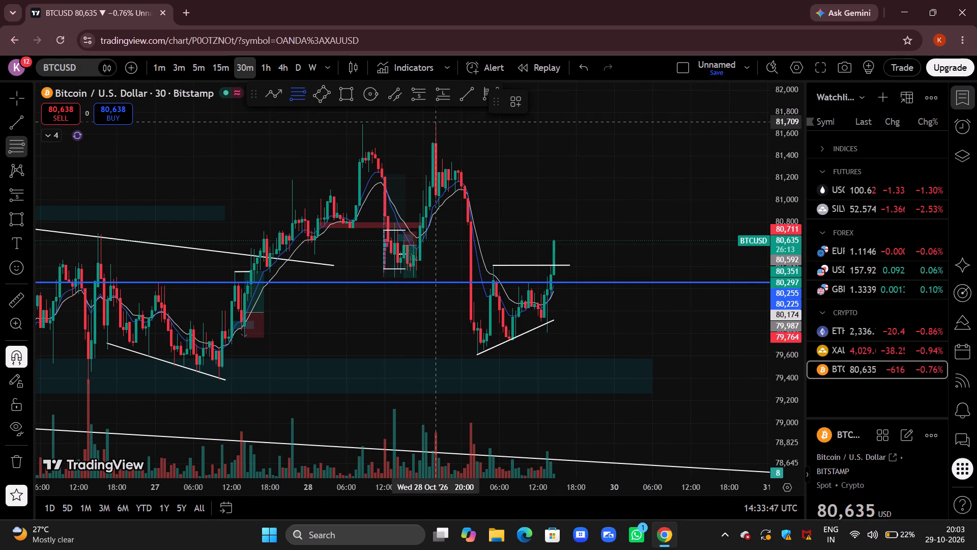
{"action": "left_click", "coordinate": [435, 123]}
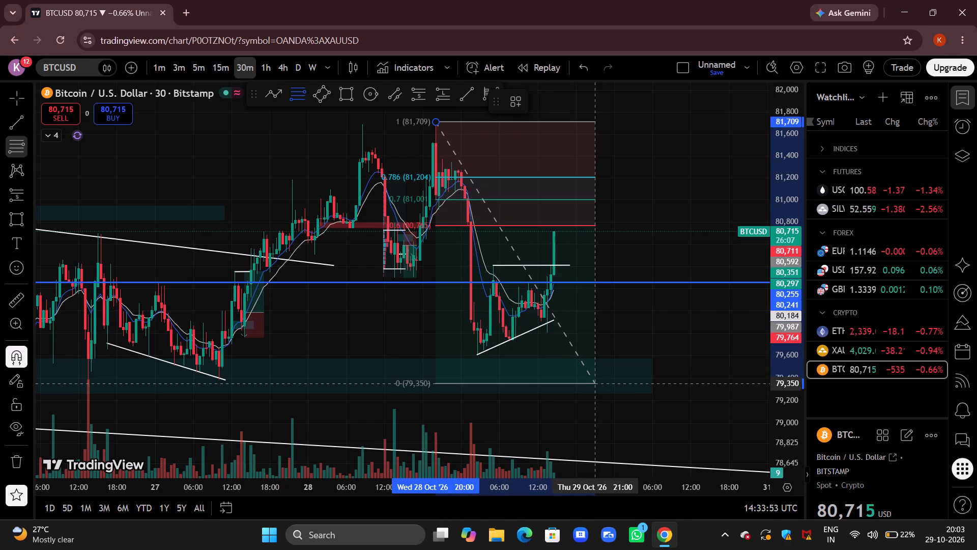
{"action": "left_click", "coordinate": [644, 354]}
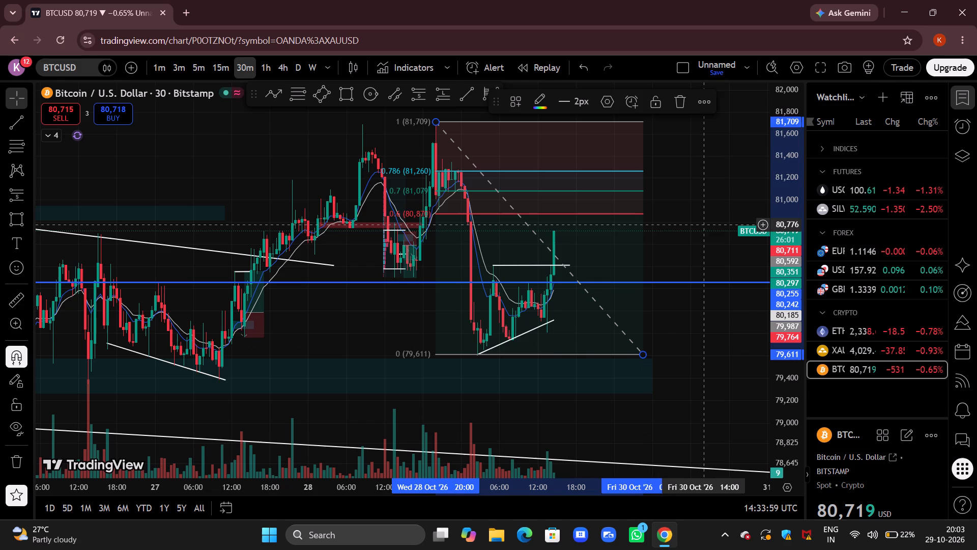
{"action": "left_click", "coordinate": [705, 224]}
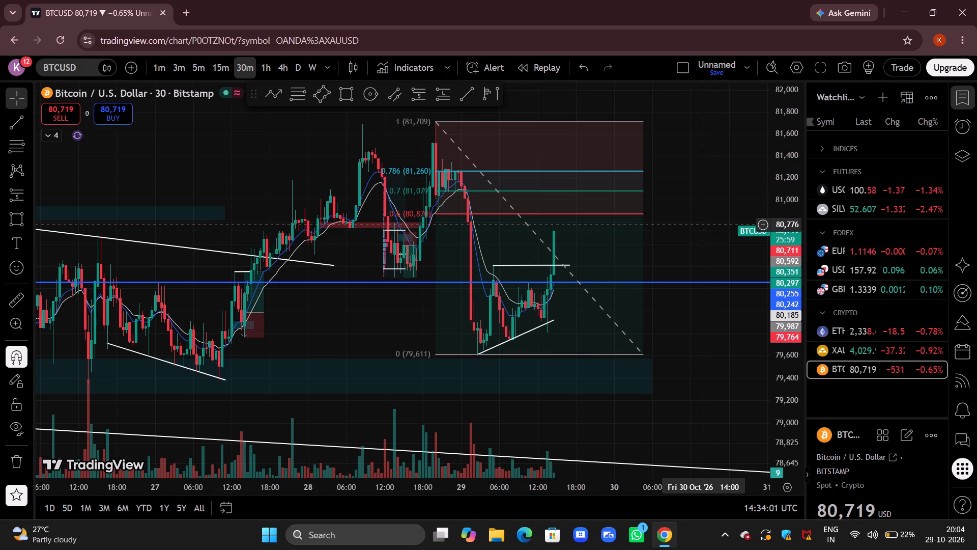
Move the upper teal zone rectangle between the 0.7 and 0.786 Fibonacci levels, spanning about 81,107 to 81,250 and reaching 30 Oct 00:30.
{"action": "left_click_drag", "start_coordinate": [212, 160], "coordinate": [387, 171]}
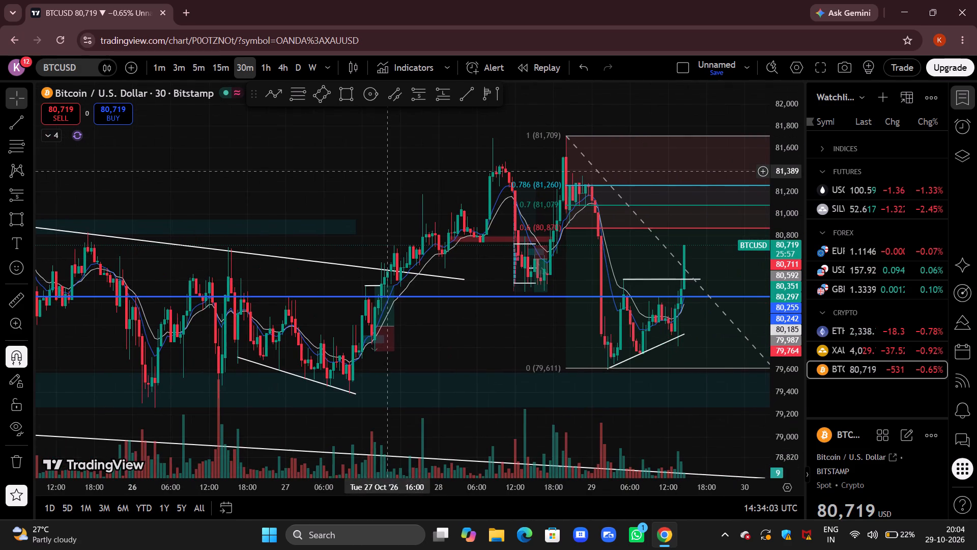
{"action": "left_click", "coordinate": [278, 225]}
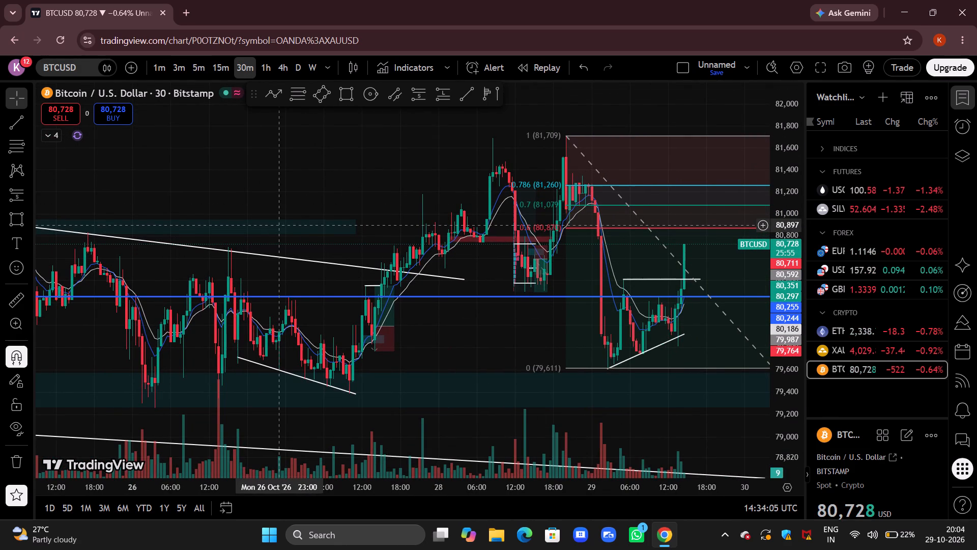
{"action": "left_click_drag", "start_coordinate": [281, 218], "coordinate": [656, 188]}
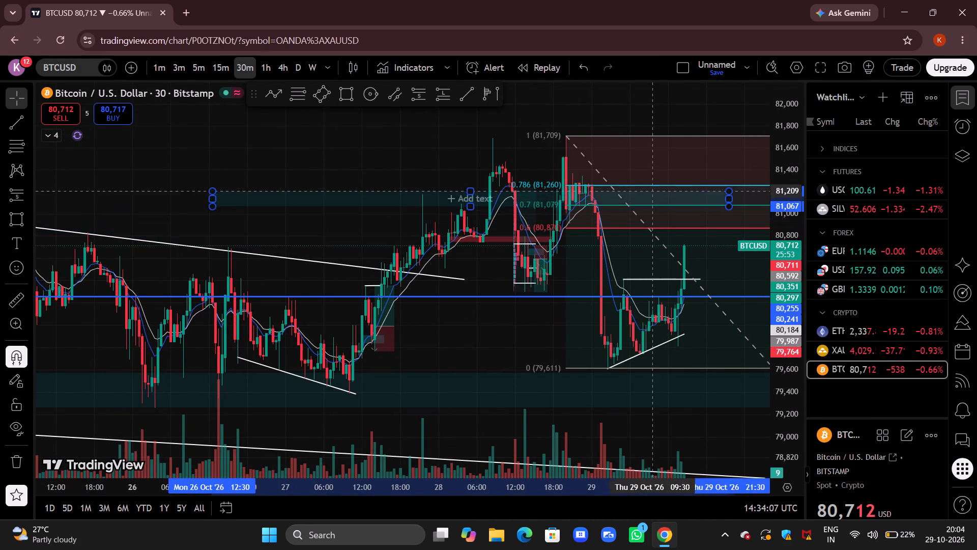
{"action": "left_click_drag", "start_coordinate": [656, 188], "coordinate": [672, 186]}
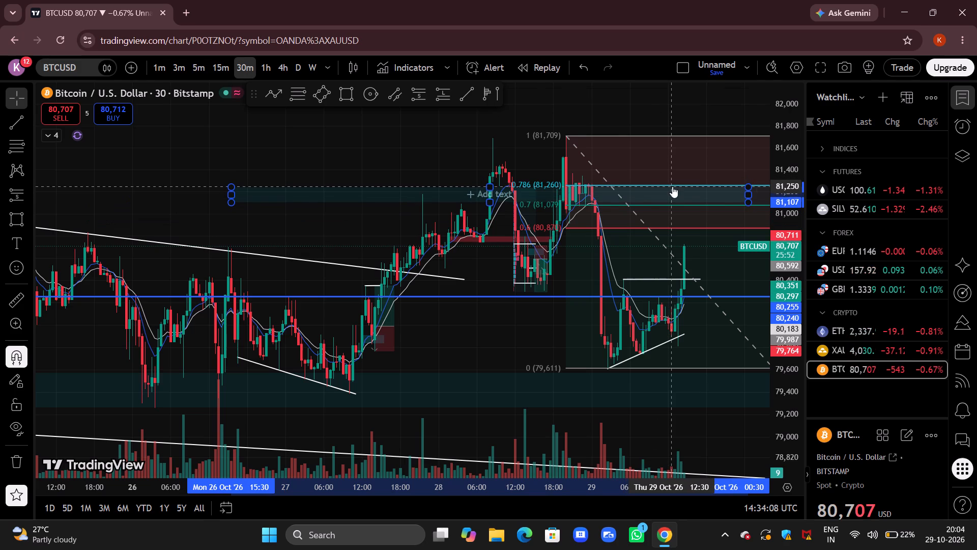
{"action": "left_click_drag", "start_coordinate": [379, 148], "coordinate": [86, 140]}
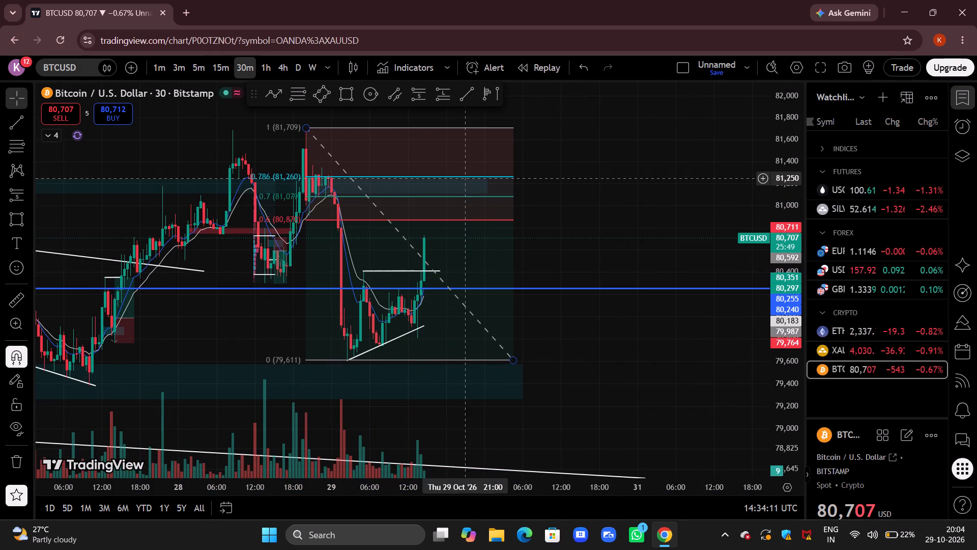
{"action": "left_click", "coordinate": [568, 171]}
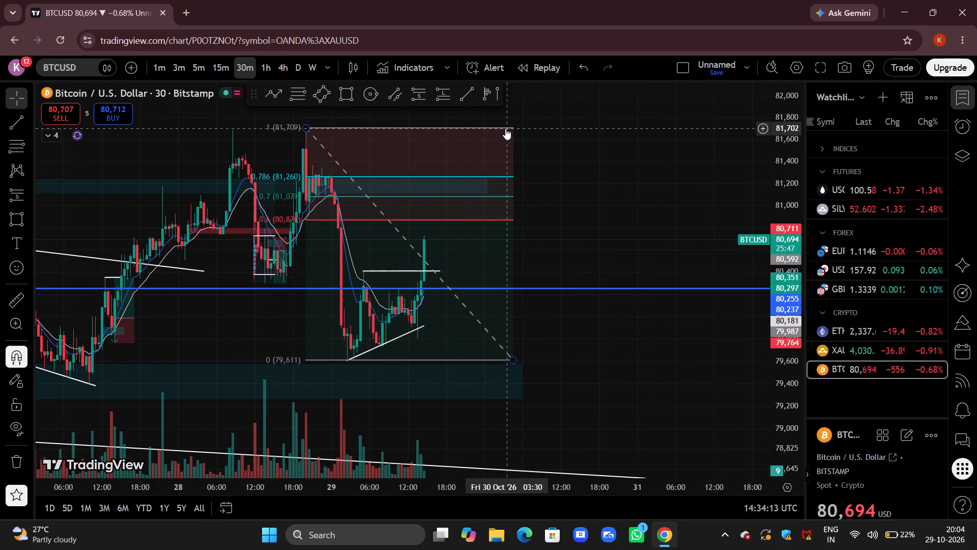
Select the Fibonacci retracement between the 81,709 high and the 79,611 low.
{"action": "left_click", "coordinate": [505, 128]}
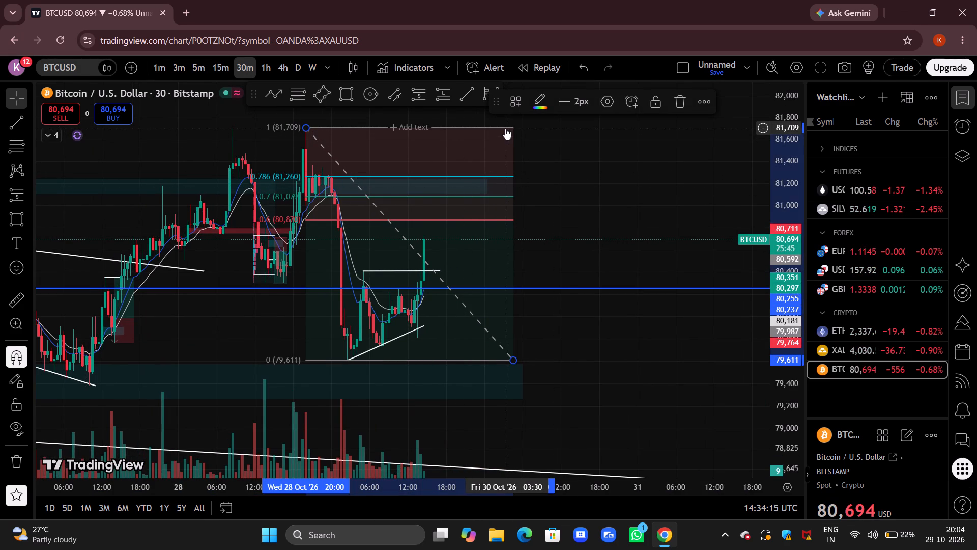
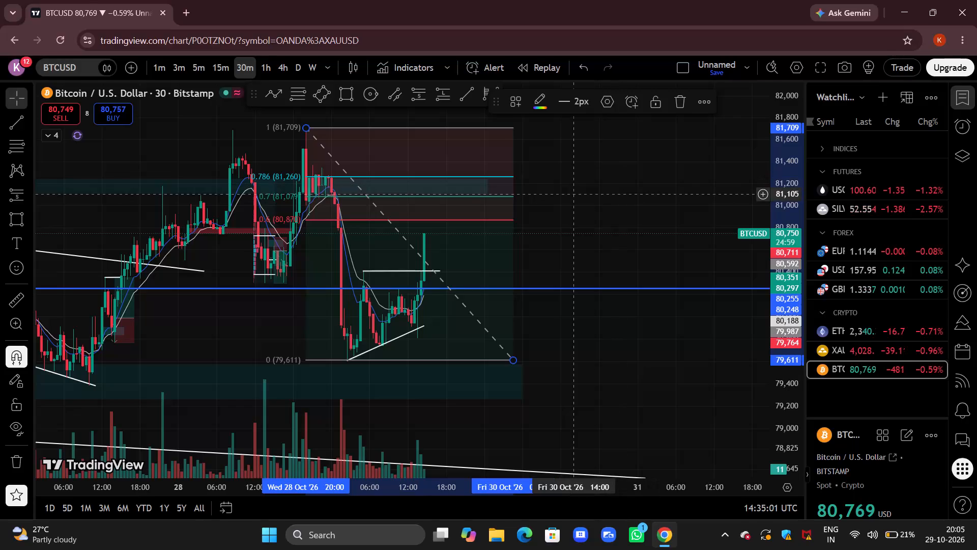
Delete the Fibonacci retracement drawn between the 81,709 high and the 79,611 low.
{"action": "left_click_drag", "start_coordinate": [573, 194], "coordinate": [557, 196]}
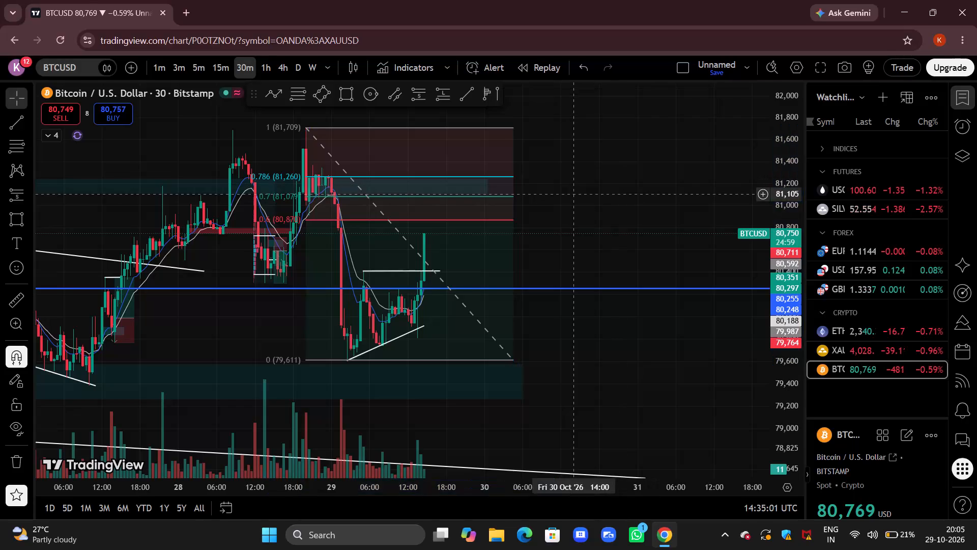
{"action": "left_click_drag", "start_coordinate": [557, 196], "coordinate": [526, 204]}
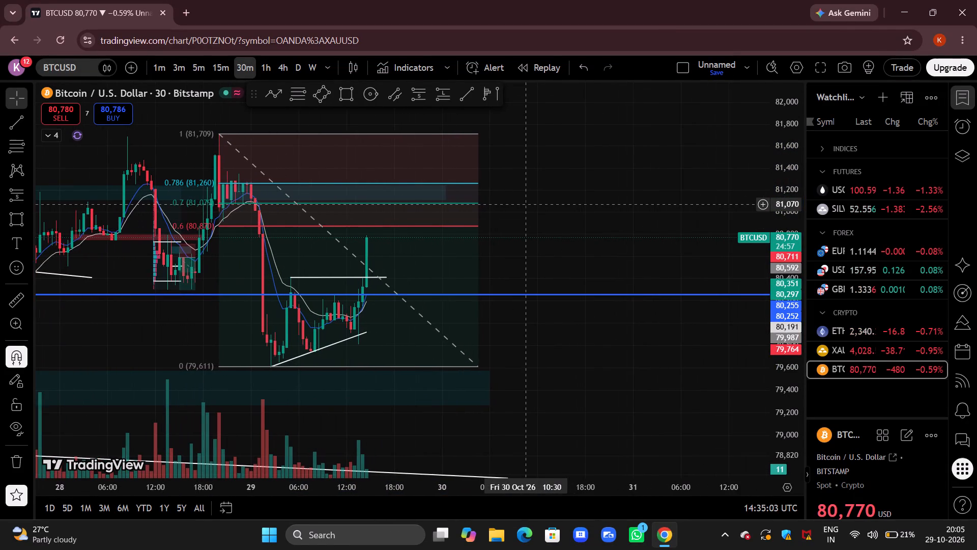
{"action": "left_click_drag", "start_coordinate": [526, 204], "coordinate": [617, 172]}
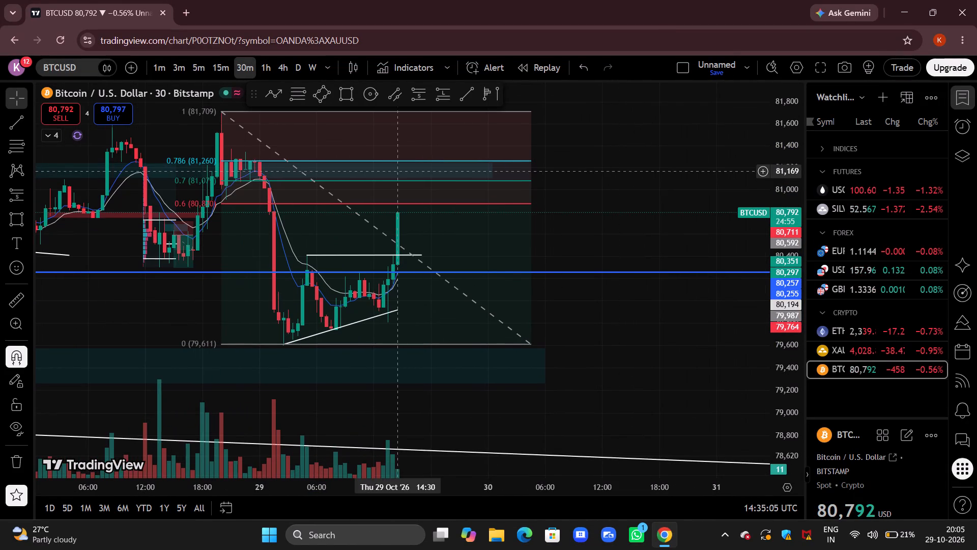
{"action": "left_click", "coordinate": [518, 111]}
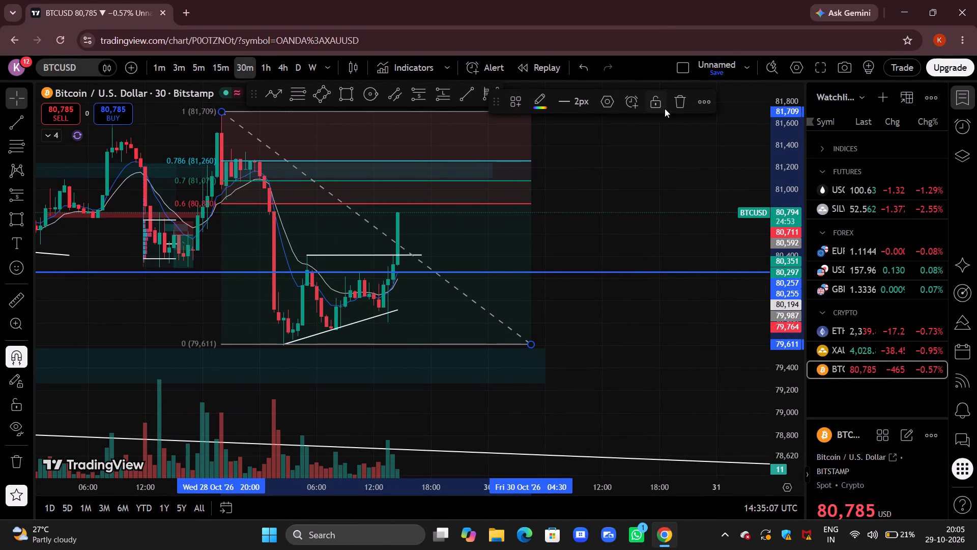
{"action": "left_click", "coordinate": [677, 102]}
Examine the 30-minute BTCUSD chart around the white resistance line near 80,400 and the upper and lower teal zones.
{"action": "left_click_drag", "start_coordinate": [597, 183], "coordinate": [592, 247]}
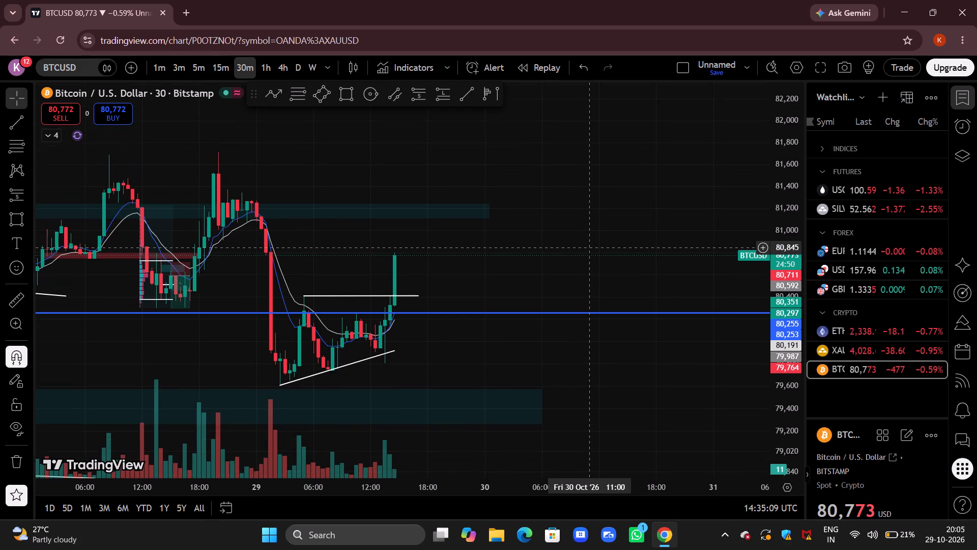
{"action": "left_click_drag", "start_coordinate": [592, 247], "coordinate": [622, 206]}
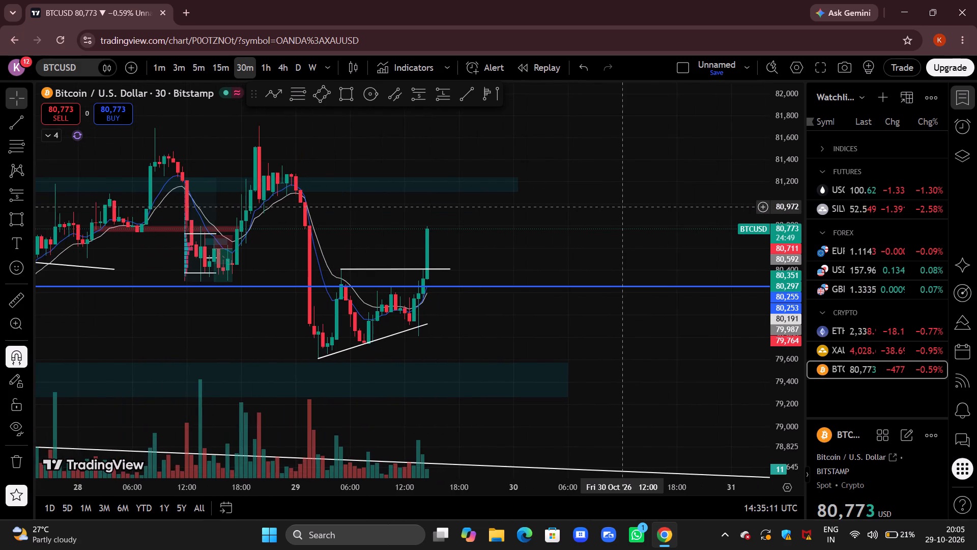
{"action": "left_click_drag", "start_coordinate": [778, 429], "coordinate": [760, 339]}
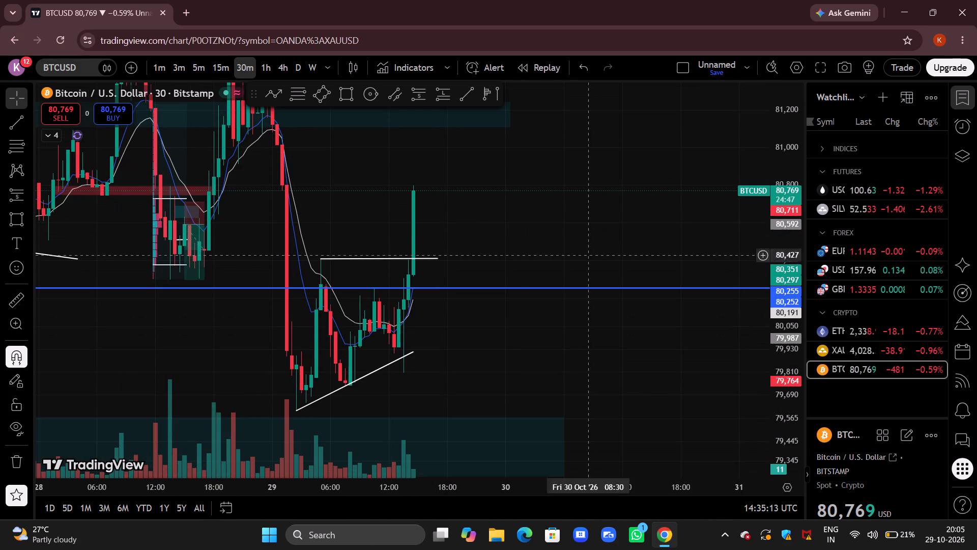
{"action": "left_click_drag", "start_coordinate": [559, 222], "coordinate": [615, 232]}
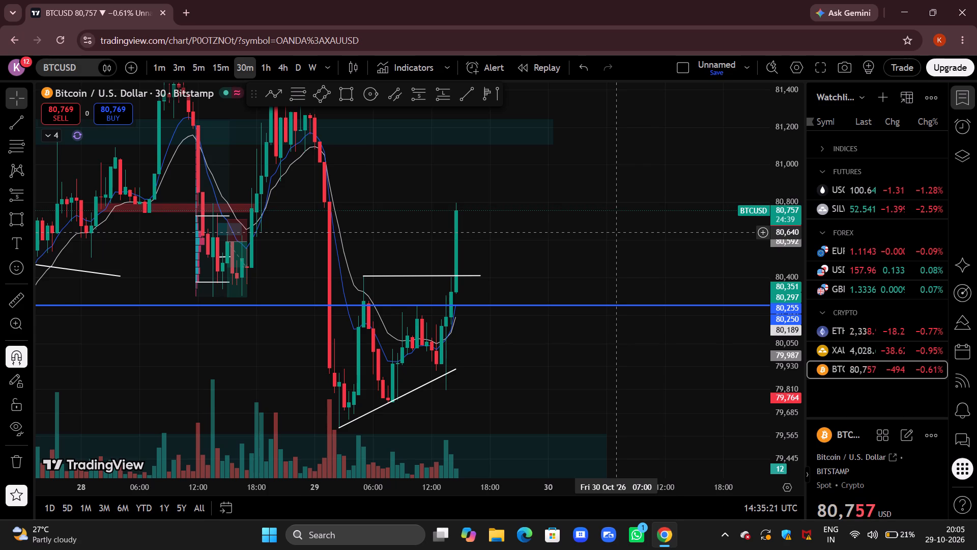
{"action": "left_click_drag", "start_coordinate": [795, 143], "coordinate": [762, 232]}
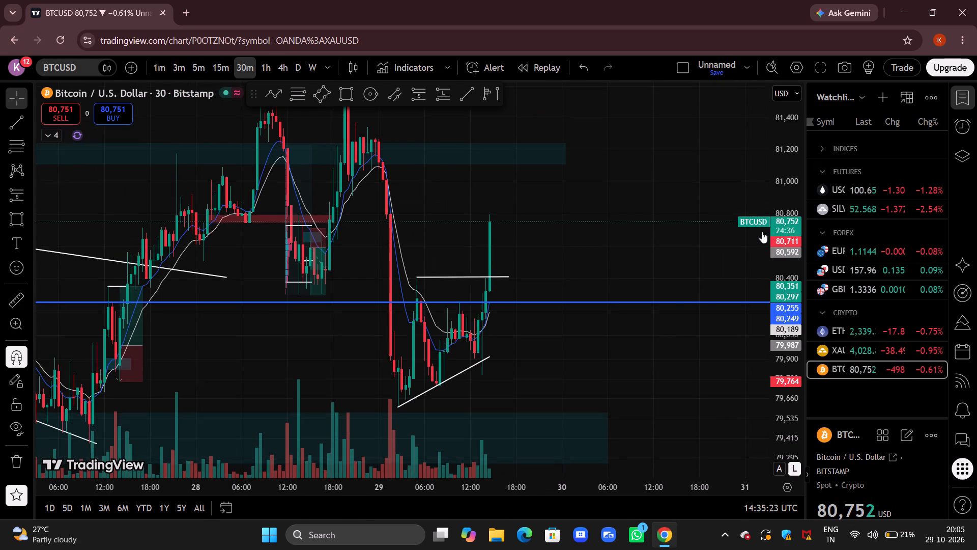
{"action": "left_click_drag", "start_coordinate": [630, 228], "coordinate": [539, 227]}
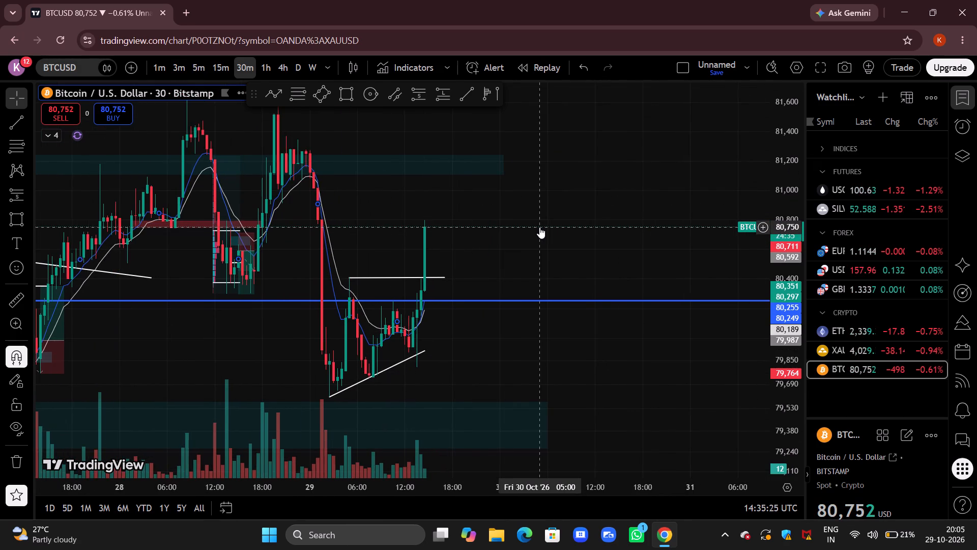
{"action": "left_click_drag", "start_coordinate": [460, 234], "coordinate": [510, 184]}
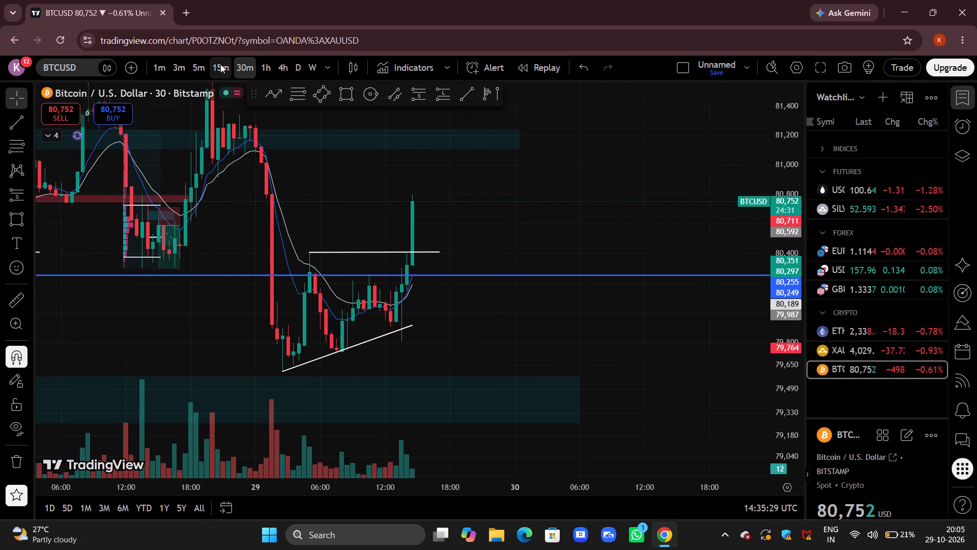
Examine the price structure between the rising trendline and the white resistance line on the 15-minute and 5-minute BTCUSD charts.
{"action": "left_click", "coordinate": [220, 64]}
{"action": "left_click_drag", "start_coordinate": [306, 198], "coordinate": [359, 170]}
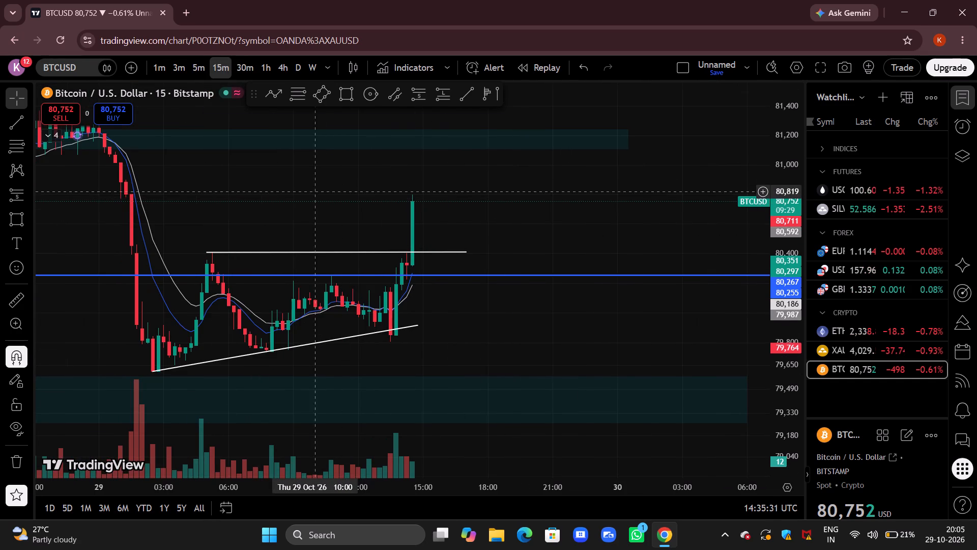
{"action": "left_click", "coordinate": [196, 71]}
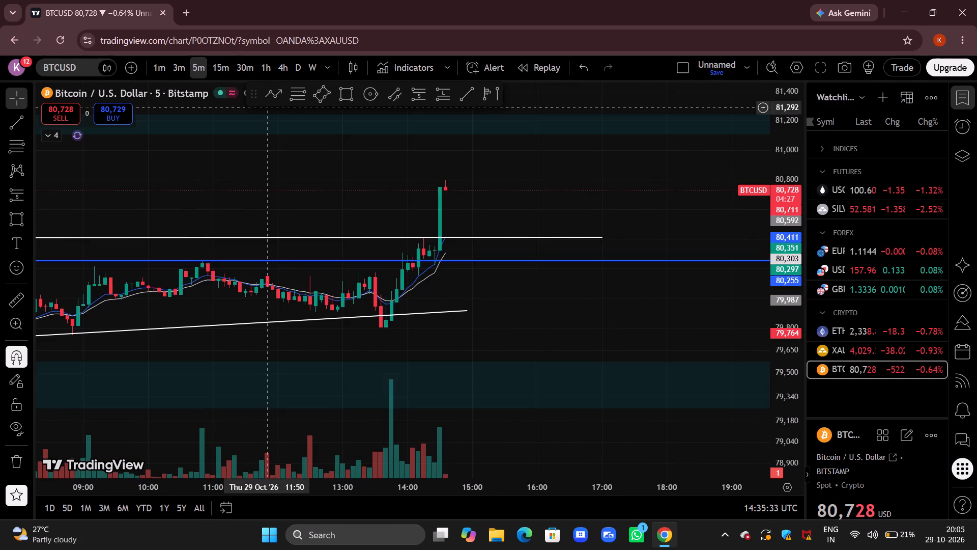
{"action": "left_click_drag", "start_coordinate": [213, 175], "coordinate": [410, 110]}
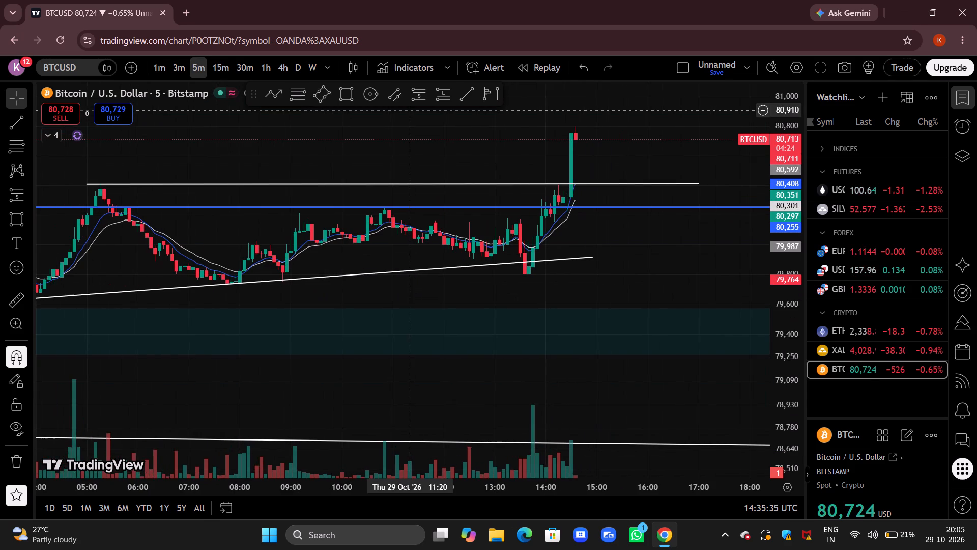
{"action": "left_click_drag", "start_coordinate": [638, 115], "coordinate": [637, 120]}
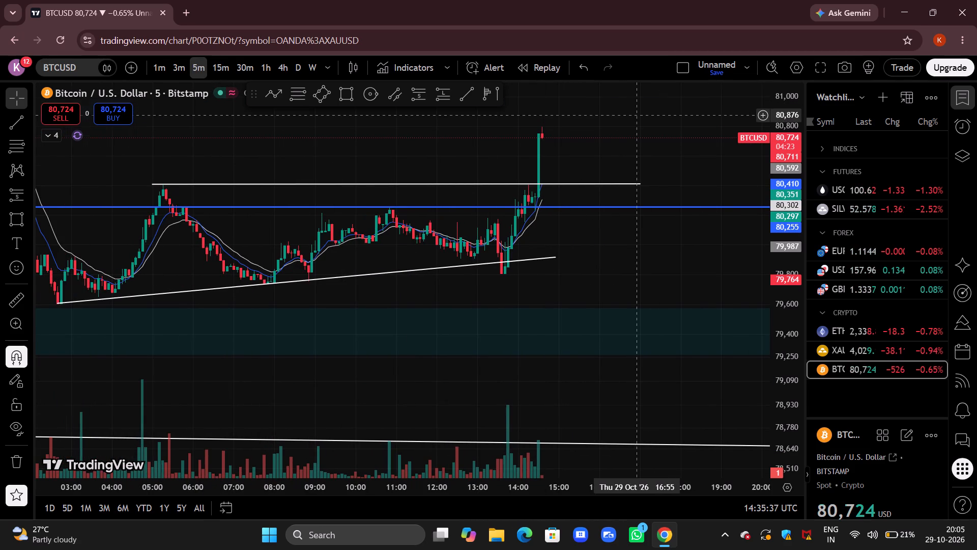
{"action": "left_click_drag", "start_coordinate": [637, 120], "coordinate": [622, 188]}
{"action": "left_click_drag", "start_coordinate": [622, 188], "coordinate": [608, 310]}
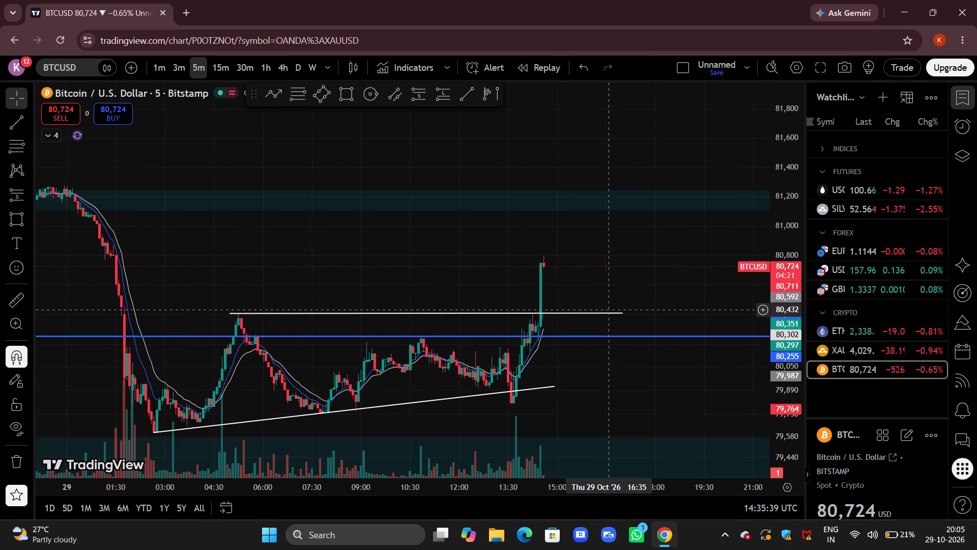
{"action": "left_click_drag", "start_coordinate": [768, 411], "coordinate": [762, 348]}
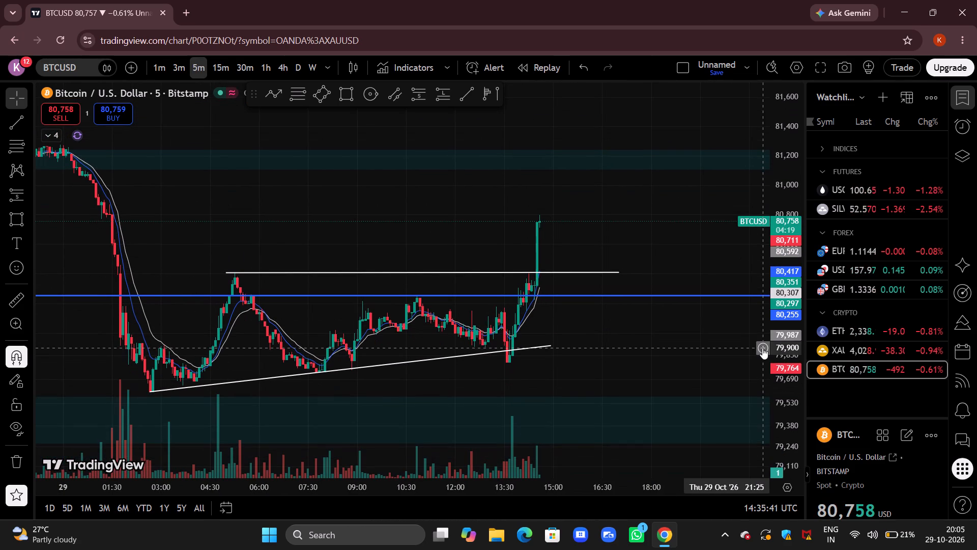
Examine the 5-minute price action between the white resistance line near 80,400 and the upper teal zone near 81,100–81,250.
{"action": "left_click_drag", "start_coordinate": [789, 409], "coordinate": [766, 165]}
{"action": "left_click_drag", "start_coordinate": [618, 170], "coordinate": [624, 354]}
{"action": "left_click_drag", "start_coordinate": [624, 354], "coordinate": [602, 467]}
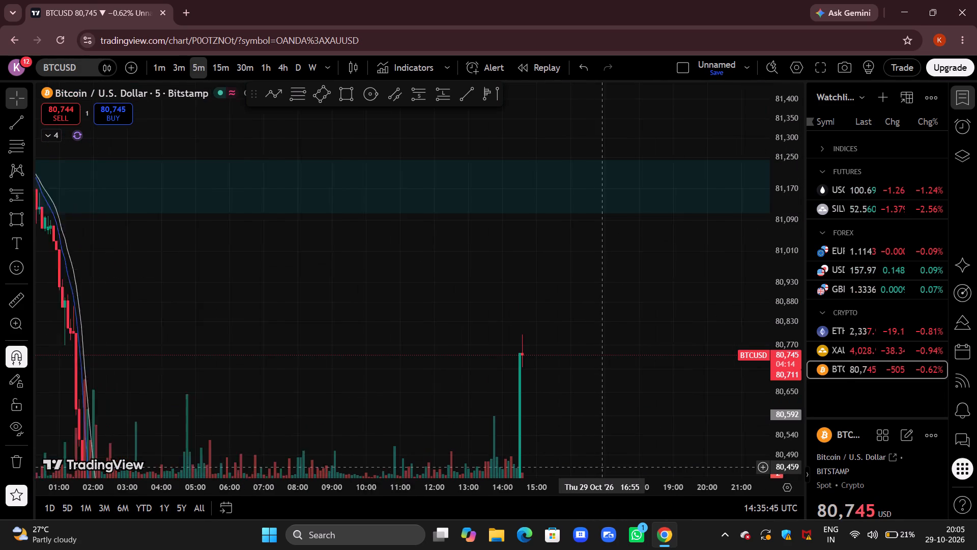
{"action": "left_click_drag", "start_coordinate": [539, 289], "coordinate": [752, 292]}
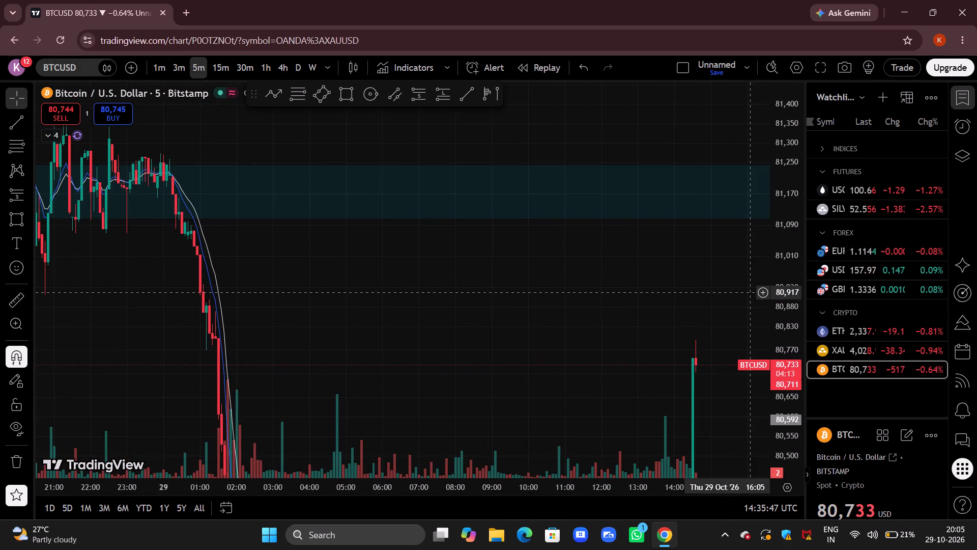
{"action": "left_click_drag", "start_coordinate": [752, 292], "coordinate": [536, 271]}
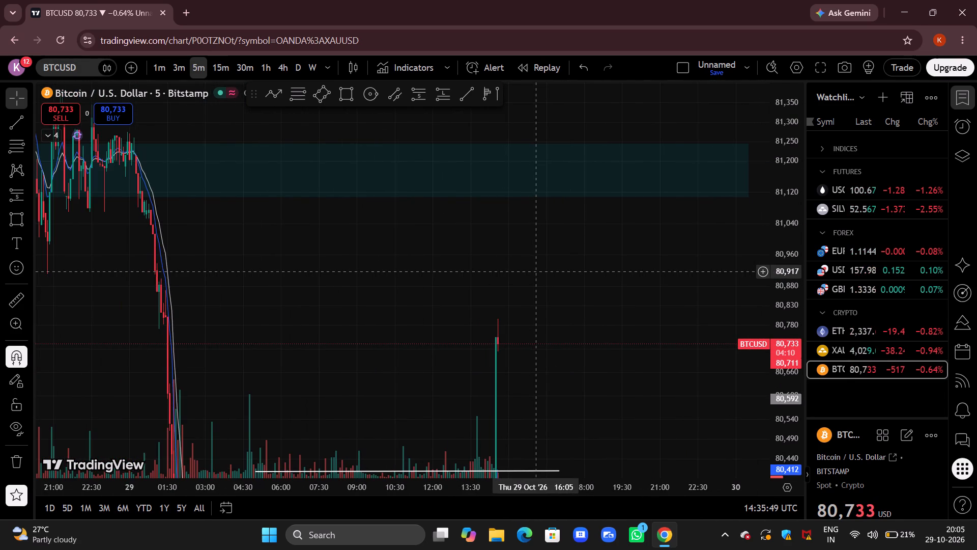
{"action": "left_click_drag", "start_coordinate": [791, 154], "coordinate": [780, 239]}
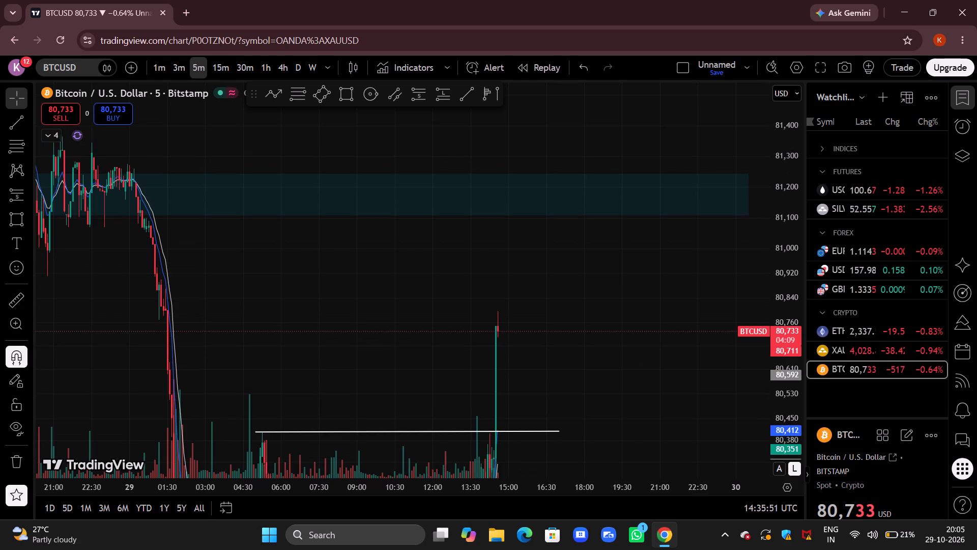
{"action": "left_click_drag", "start_coordinate": [623, 247], "coordinate": [679, 163]}
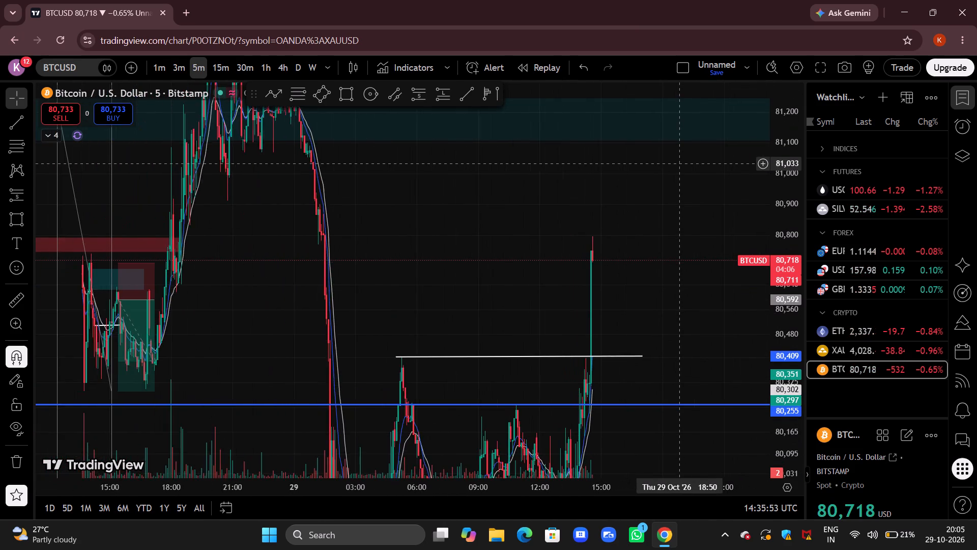
{"action": "left_click_drag", "start_coordinate": [784, 156], "coordinate": [754, 287]}
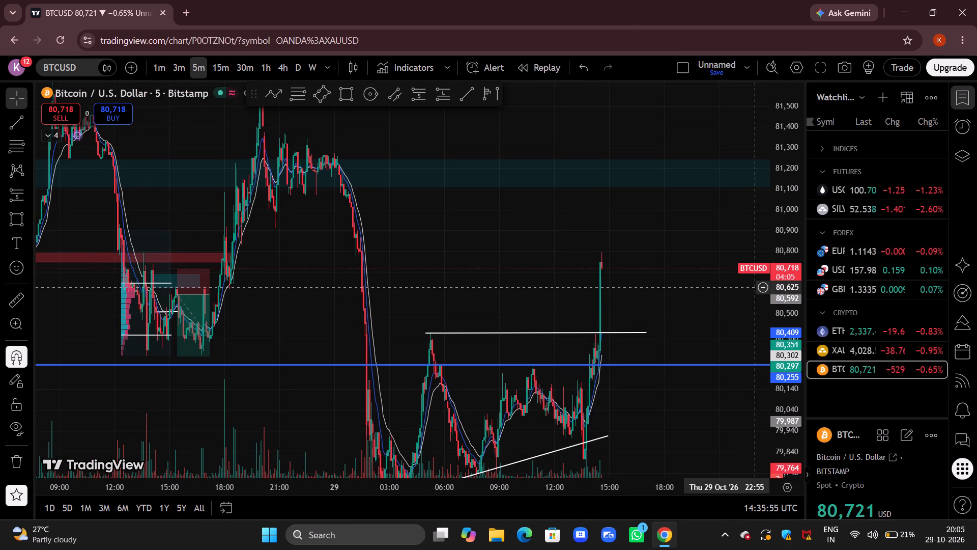
{"action": "left_click_drag", "start_coordinate": [783, 205], "coordinate": [772, 235]}
{"action": "left_click_drag", "start_coordinate": [694, 223], "coordinate": [685, 226]}
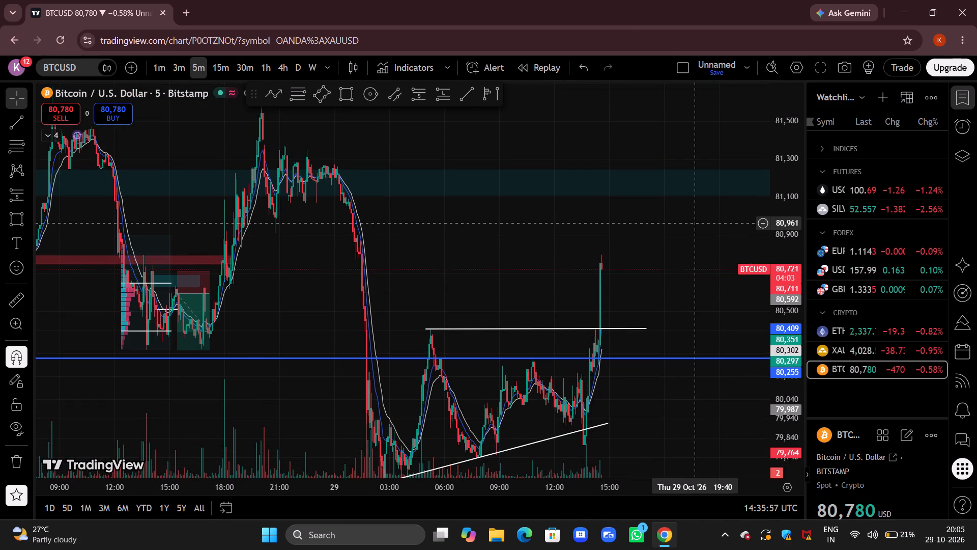
{"action": "left_click_drag", "start_coordinate": [685, 226], "coordinate": [527, 276]}
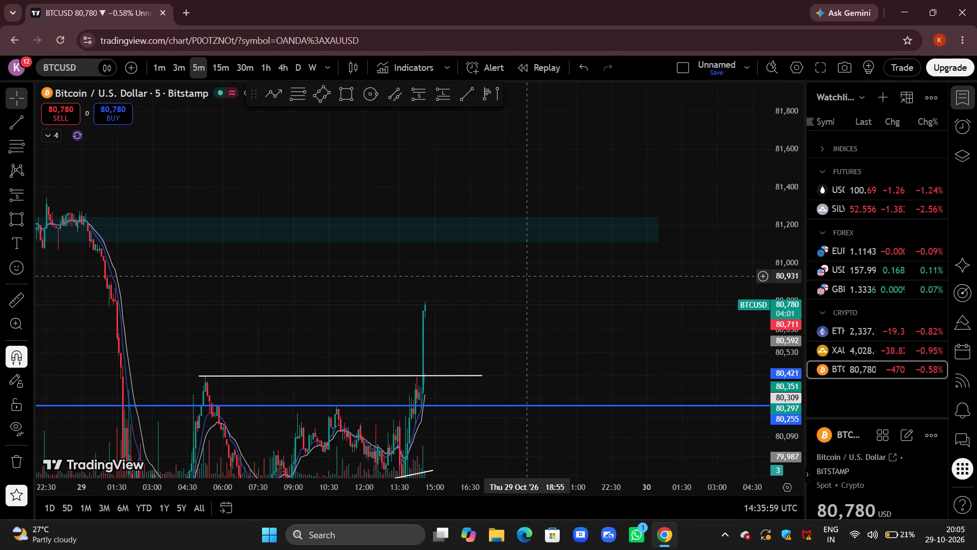
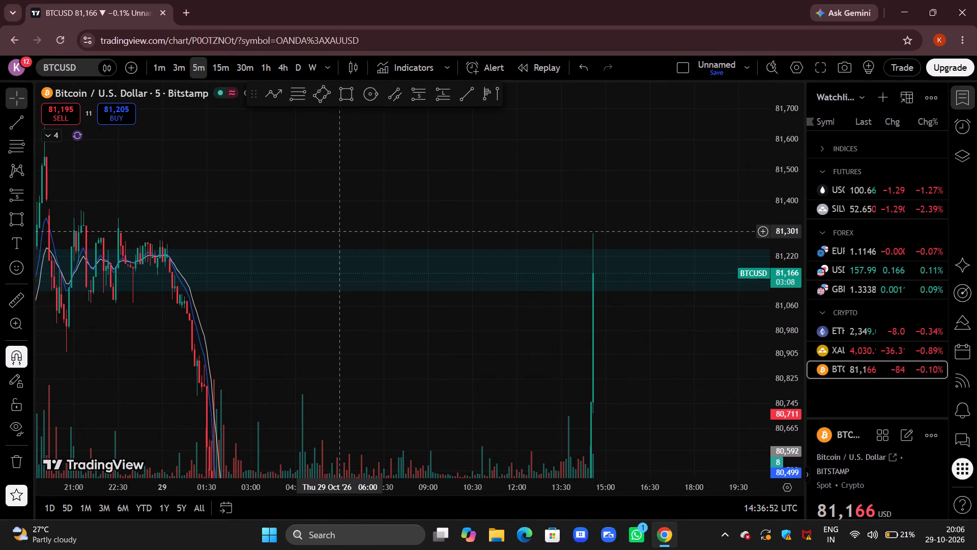
Add a horizontal line to the 5-minute BTCUSD chart and position it at 81,342, just above the upper teal zone.
{"action": "key", "text": "alt+h"}
{"action": "left_click_drag", "start_coordinate": [485, 217], "coordinate": [393, 176]}
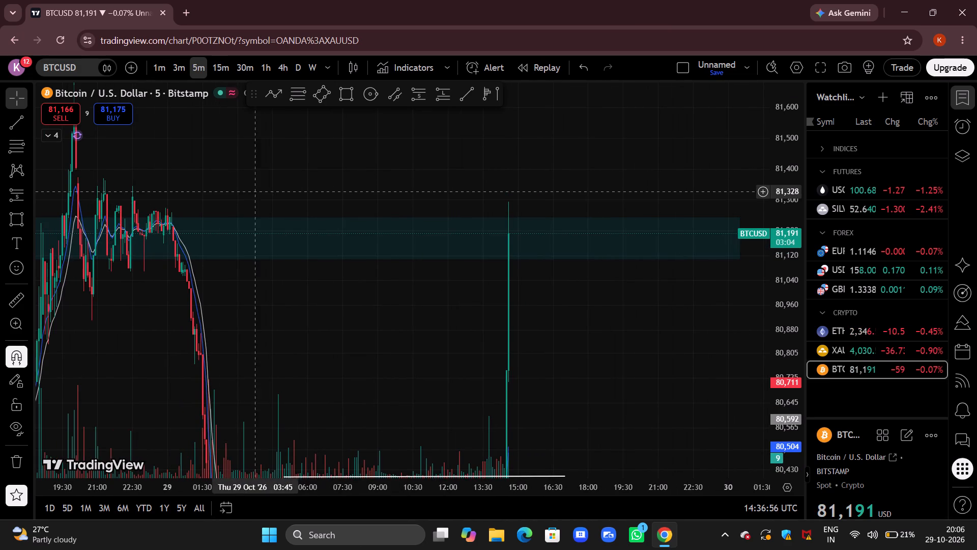
{"action": "left_click_drag", "start_coordinate": [796, 151], "coordinate": [776, 391]}
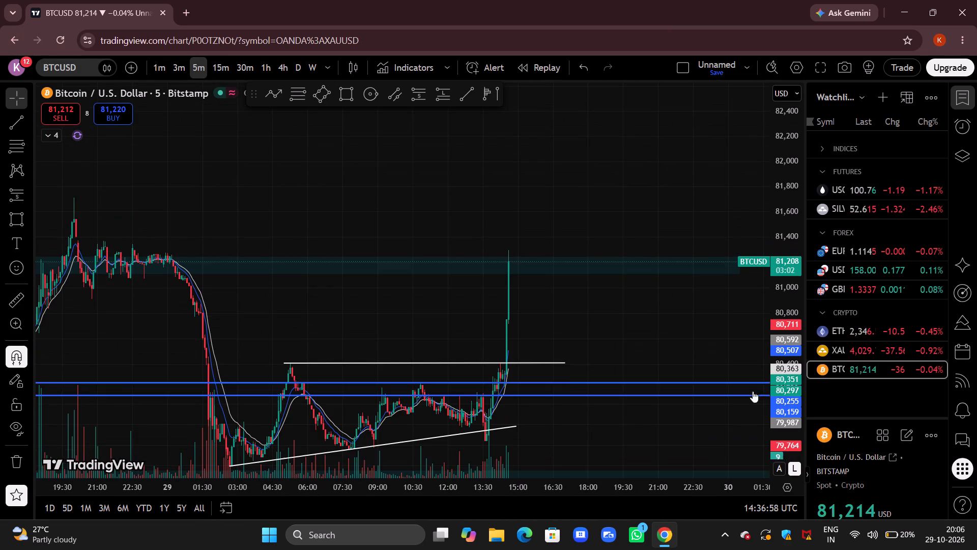
{"action": "left_click_drag", "start_coordinate": [380, 319], "coordinate": [465, 298]}
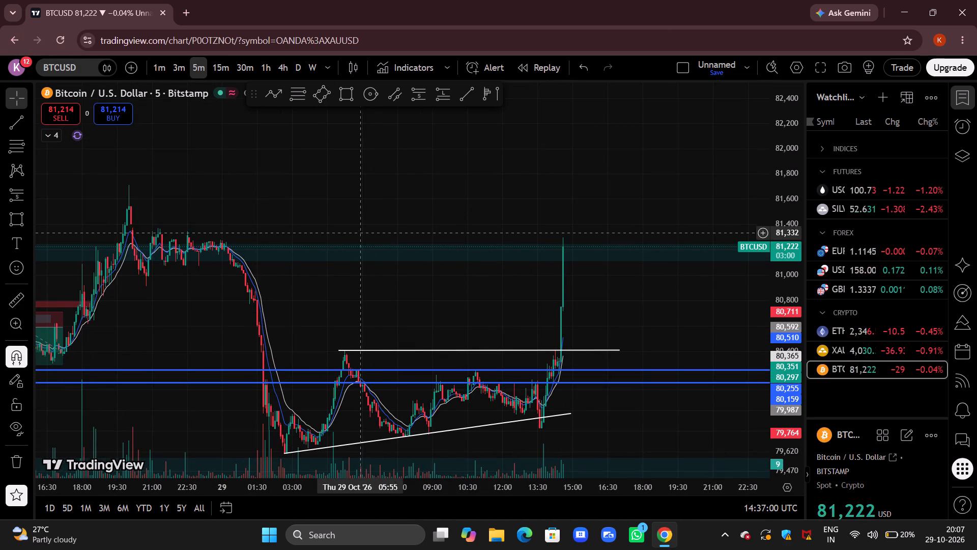
{"action": "key", "text": "alt+h"}
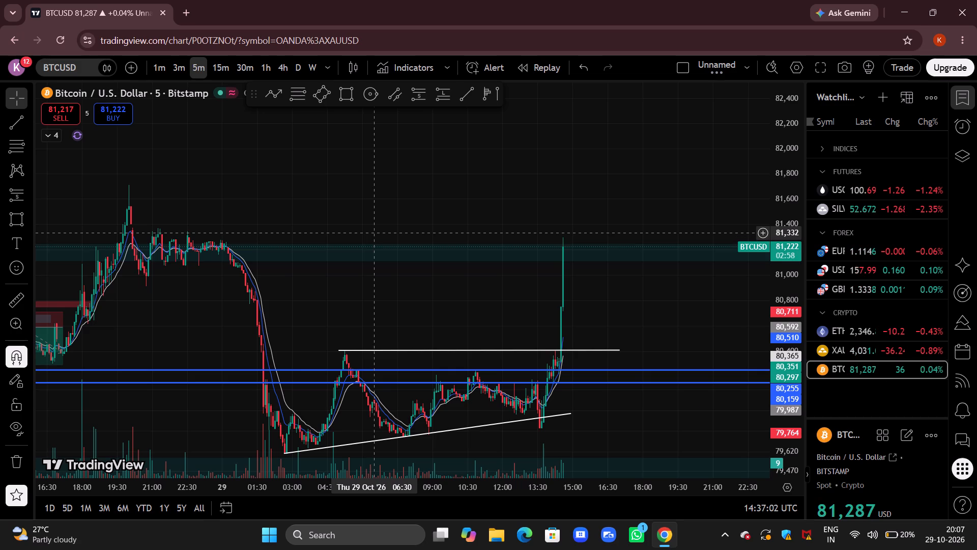
{"action": "left_click_drag", "start_coordinate": [600, 309], "coordinate": [480, 240]}
{"action": "left_click_drag", "start_coordinate": [575, 316], "coordinate": [517, 191]}
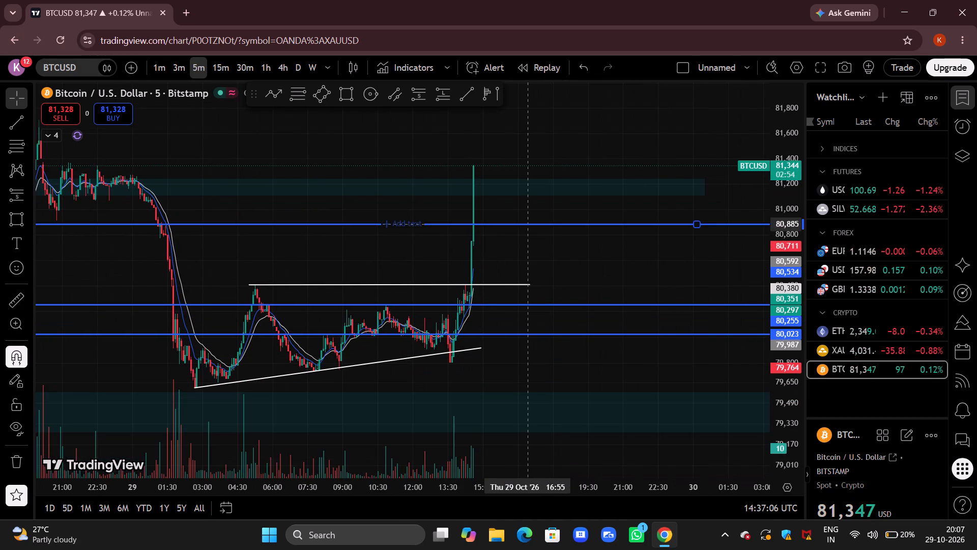
{"action": "left_click_drag", "start_coordinate": [517, 191], "coordinate": [448, 164]}
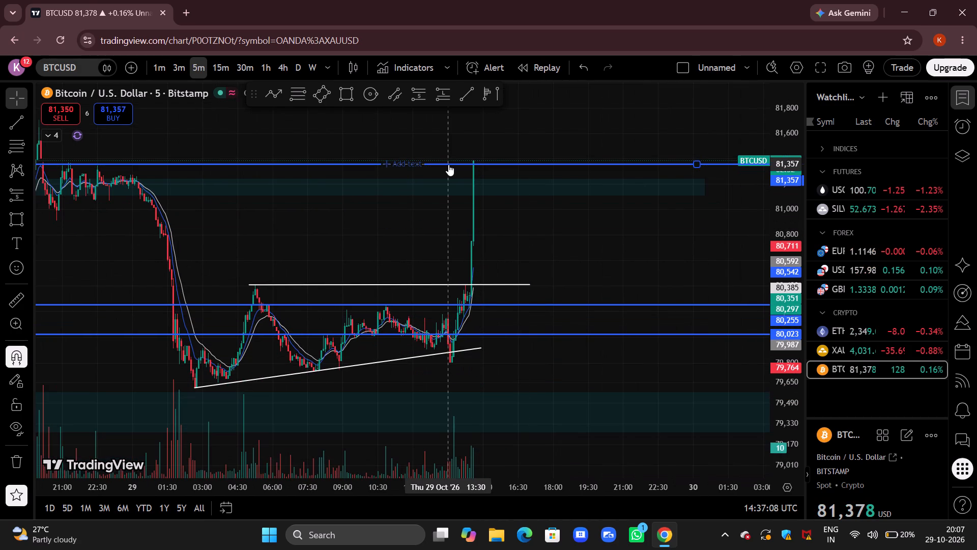
{"action": "left_click_drag", "start_coordinate": [448, 164], "coordinate": [449, 166]}
{"action": "left_click", "coordinate": [587, 255]}
{"action": "left_click_drag", "start_coordinate": [587, 255], "coordinate": [691, 265]}
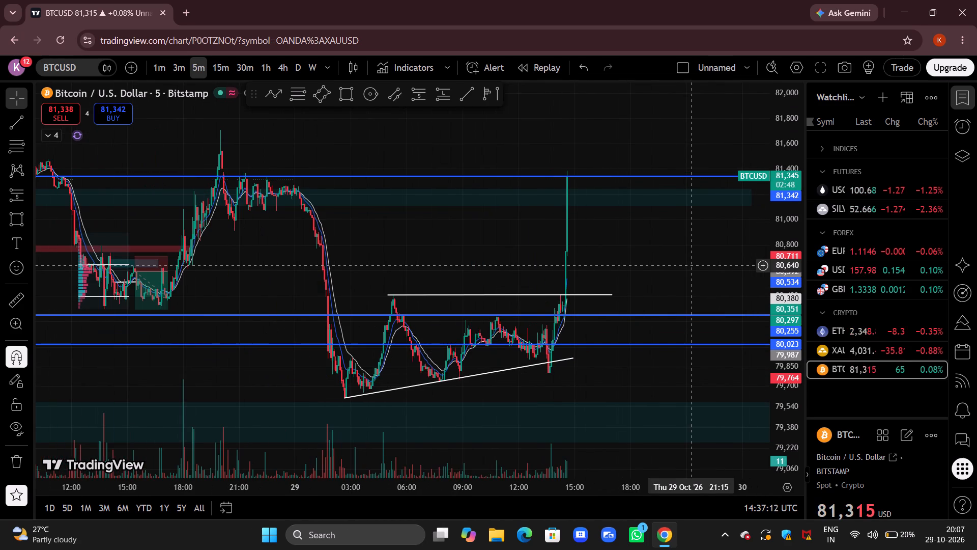
Delete the two blue horizontal lines at 80,255 and 80,023 below the white resistance line.
{"action": "left_click", "coordinate": [617, 317]}
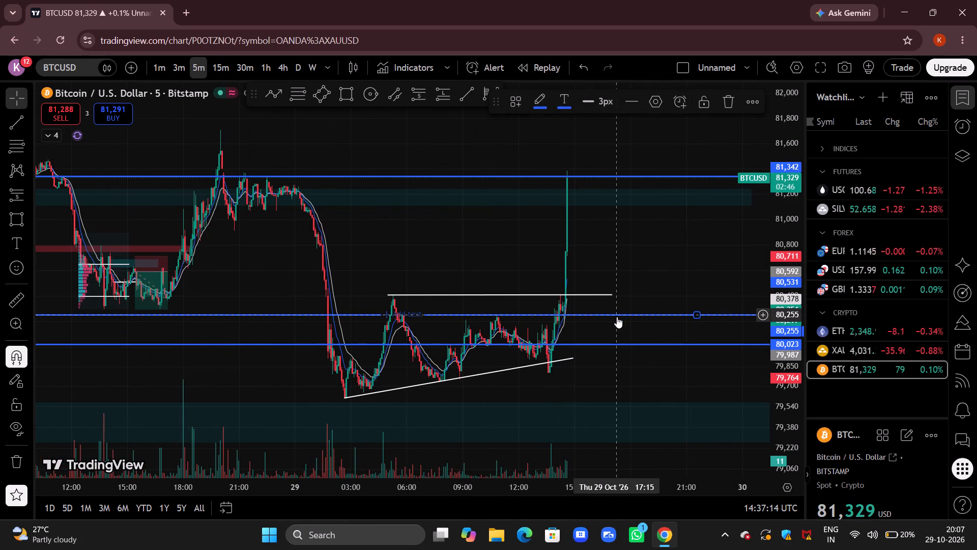
{"action": "left_click", "coordinate": [727, 105]}
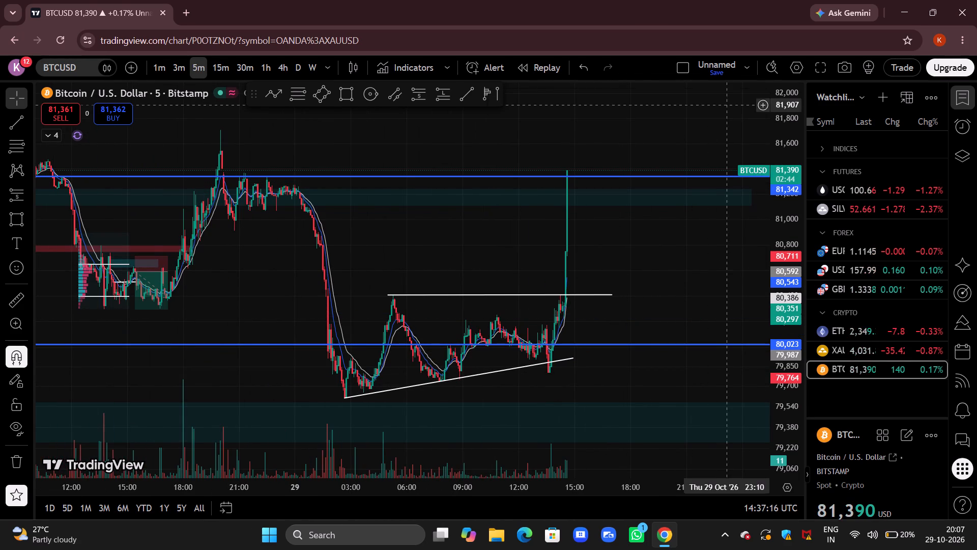
{"action": "left_click", "coordinate": [653, 346]}
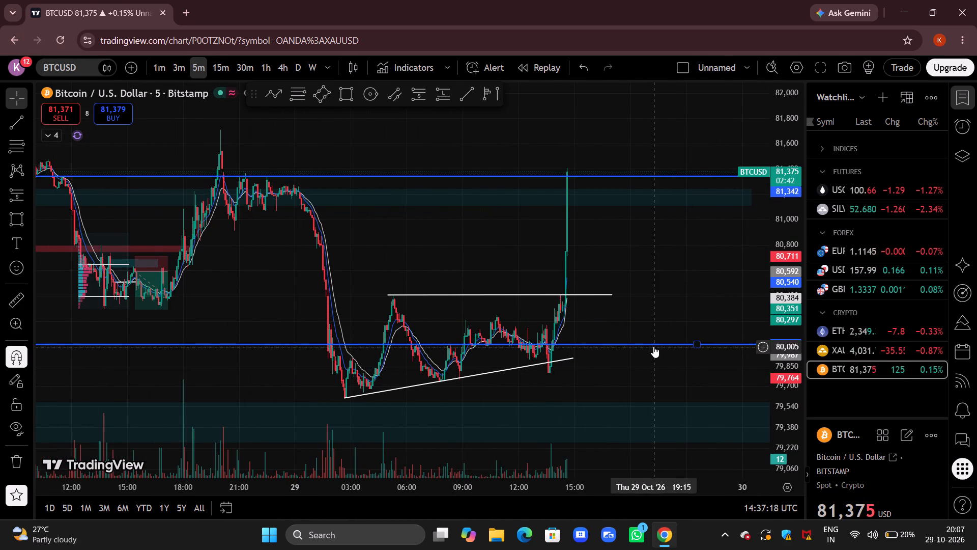
{"action": "left_click", "coordinate": [728, 102]}
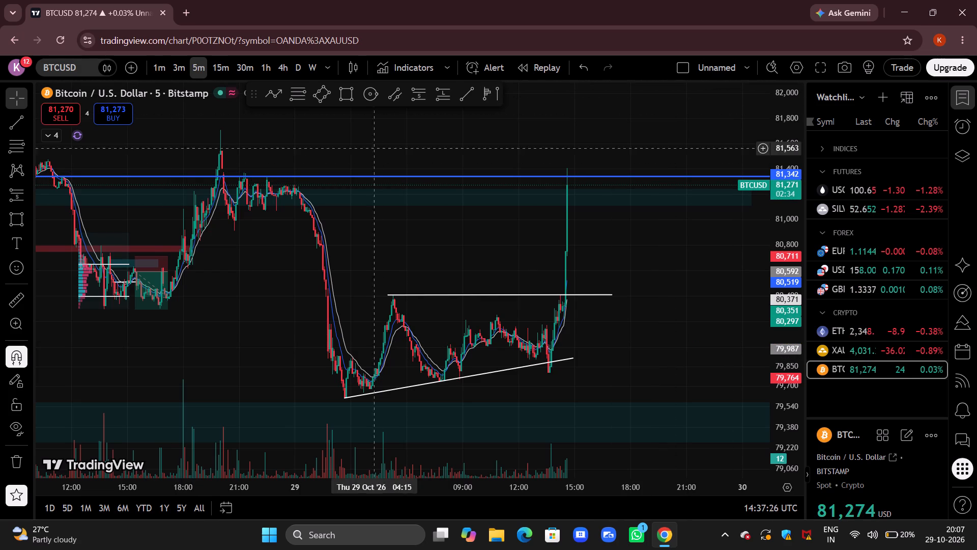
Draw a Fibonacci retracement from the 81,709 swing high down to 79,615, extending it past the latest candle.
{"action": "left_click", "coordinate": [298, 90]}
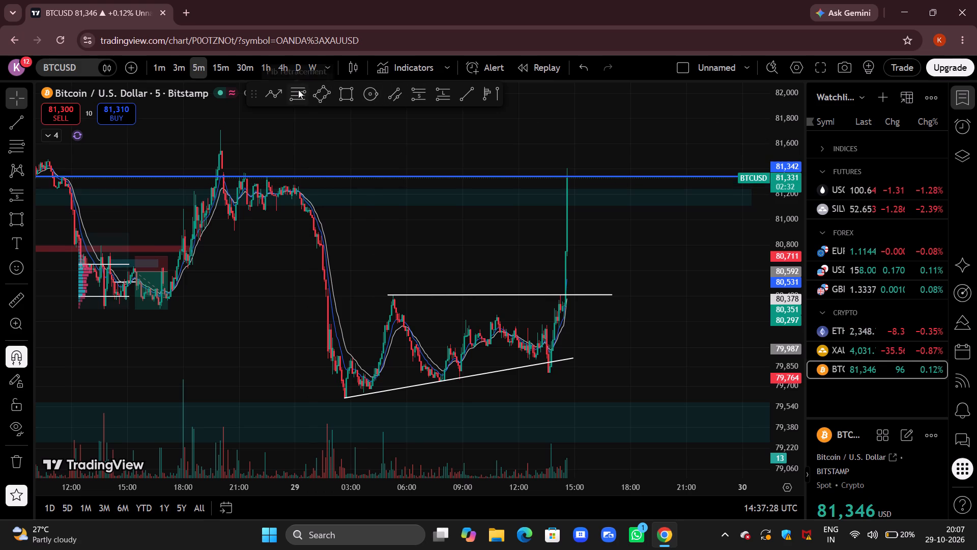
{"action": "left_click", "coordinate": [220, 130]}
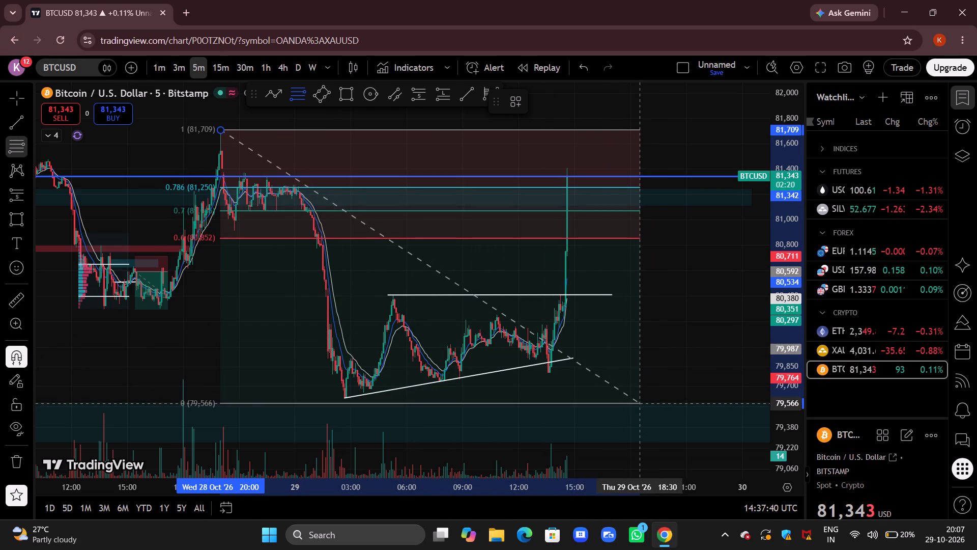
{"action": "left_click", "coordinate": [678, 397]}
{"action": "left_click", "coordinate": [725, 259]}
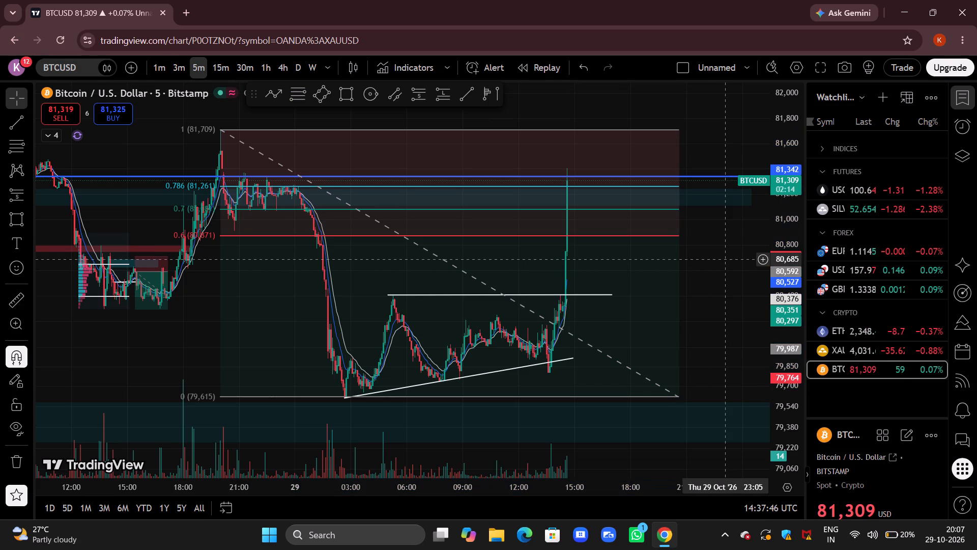
Switch the BTCUSD chart to the 3-minute and then the 1-minute timeframe.
{"action": "scroll", "coordinate": [486, 167], "scroll_direction": "left", "scroll_amount": 2}
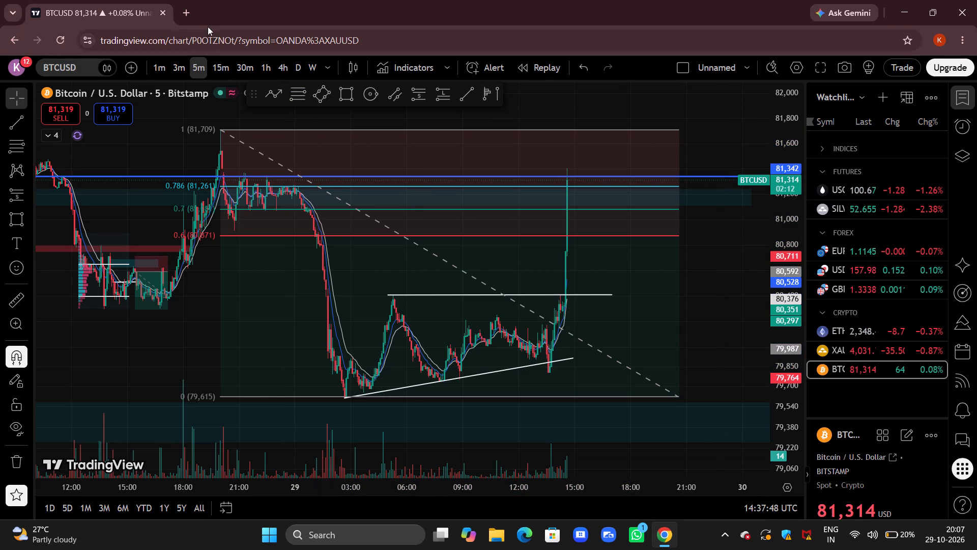
{"action": "left_click", "coordinate": [180, 66]}
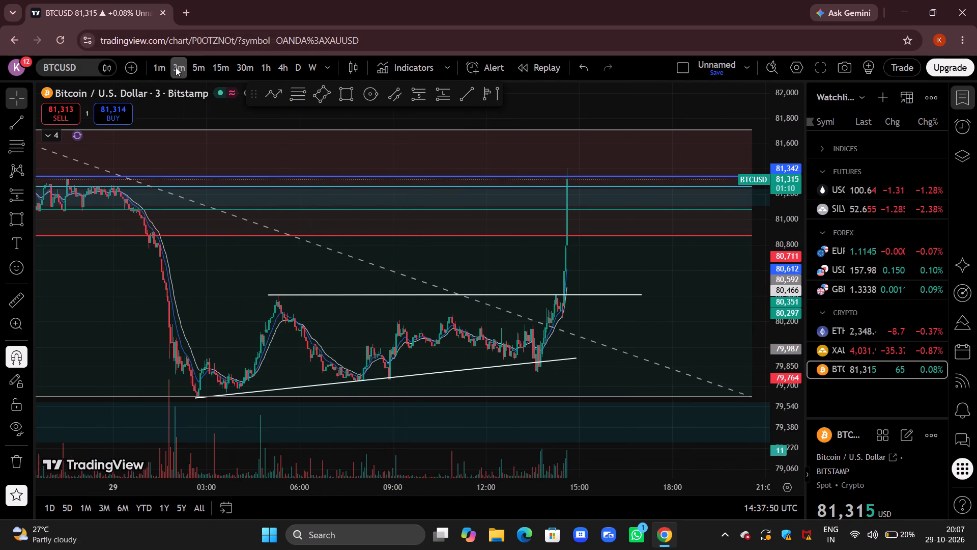
{"action": "left_click", "coordinate": [158, 67]}
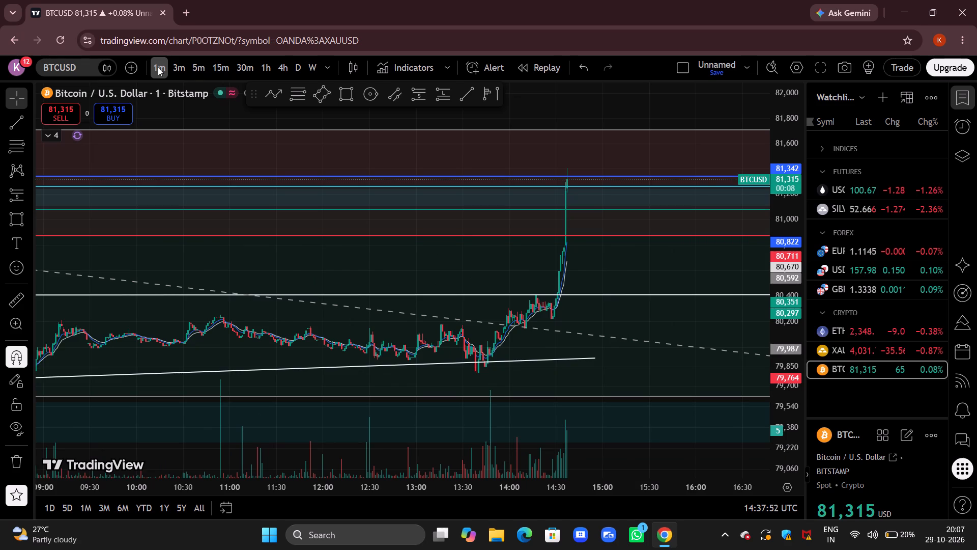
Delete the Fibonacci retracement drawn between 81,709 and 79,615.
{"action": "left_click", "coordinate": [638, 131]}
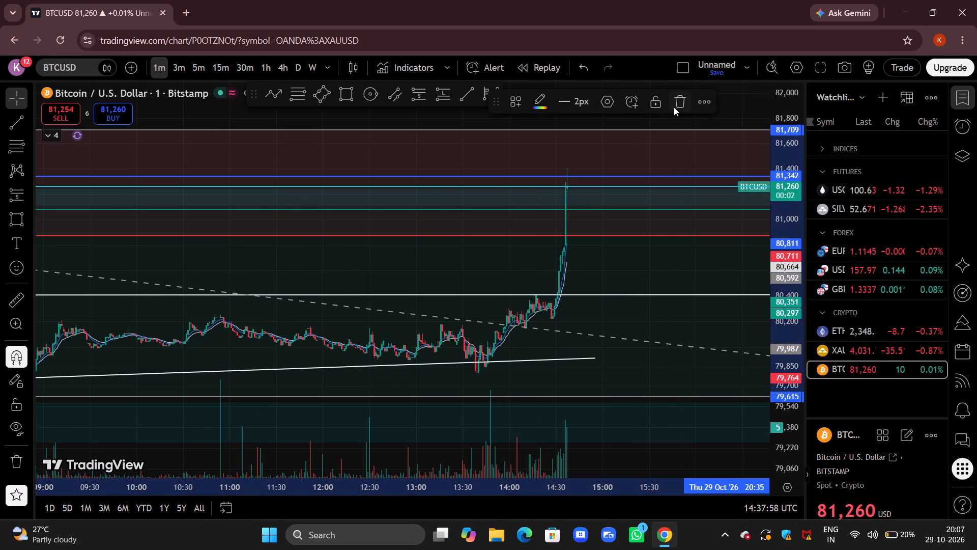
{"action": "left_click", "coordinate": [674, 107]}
Place a short position on the latest 1-minute candle with its entry at 81,246.
{"action": "left_click_drag", "start_coordinate": [654, 144], "coordinate": [545, 177]}
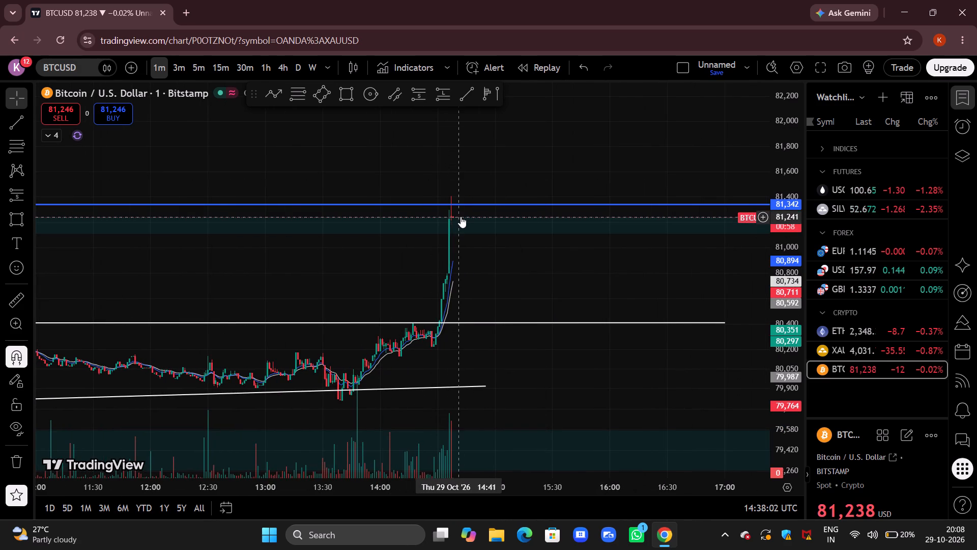
{"action": "left_click", "coordinate": [421, 93]}
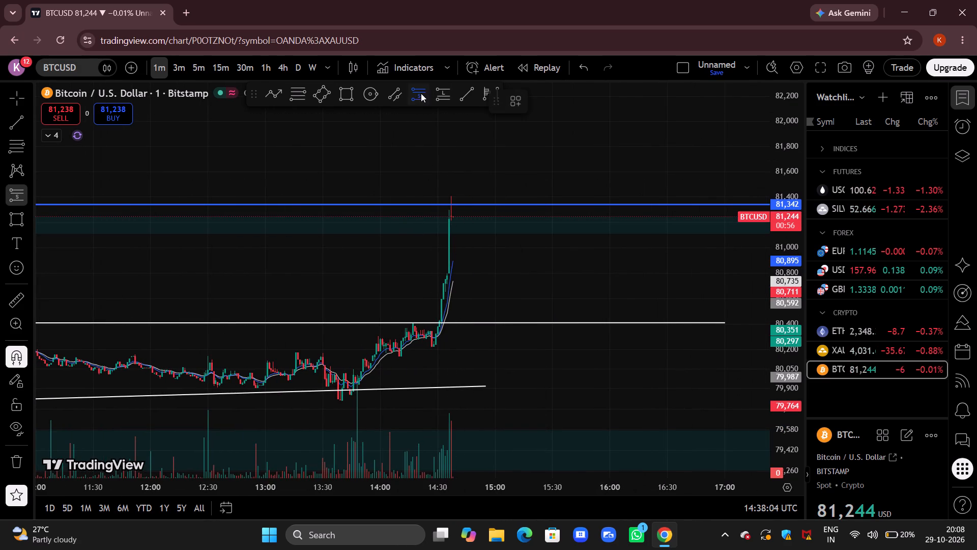
{"action": "left_click", "coordinate": [454, 218]}
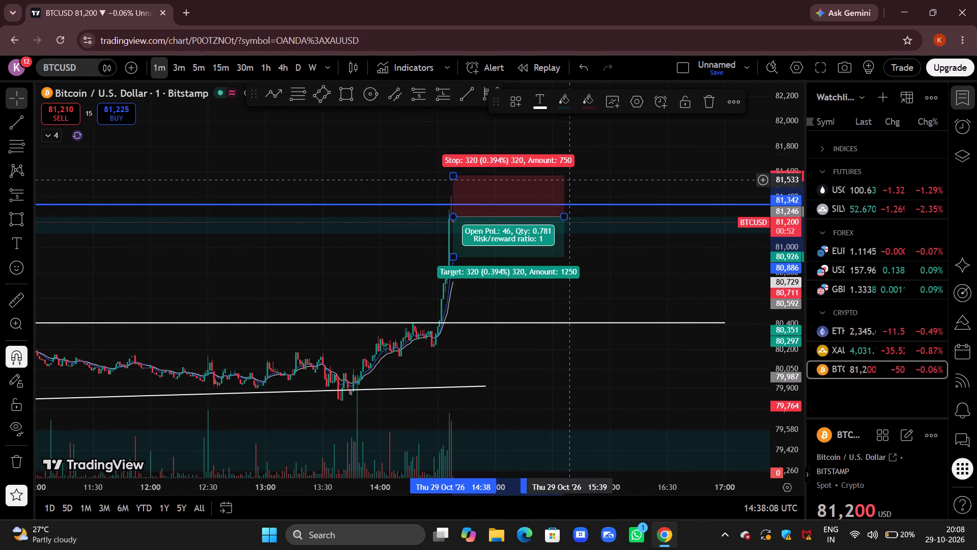
{"action": "left_click", "coordinate": [683, 155]}
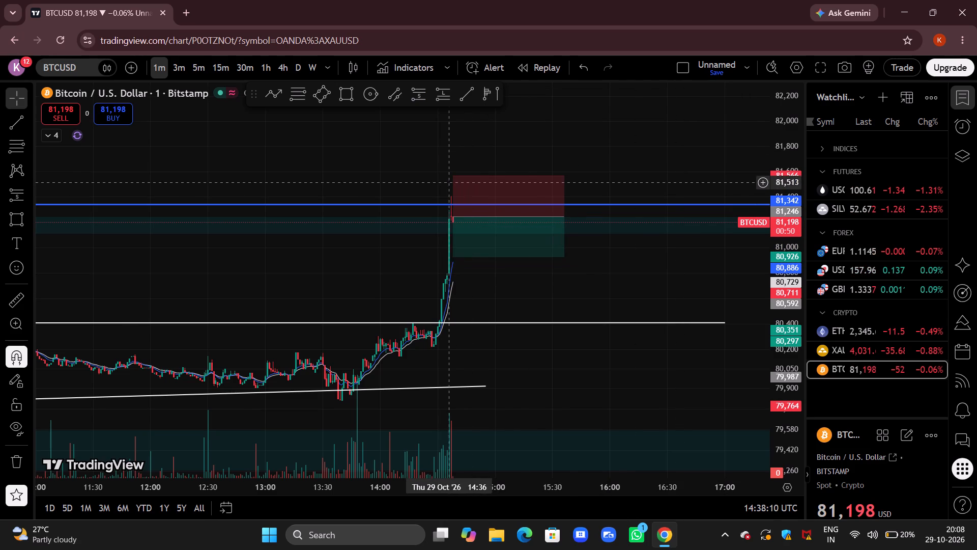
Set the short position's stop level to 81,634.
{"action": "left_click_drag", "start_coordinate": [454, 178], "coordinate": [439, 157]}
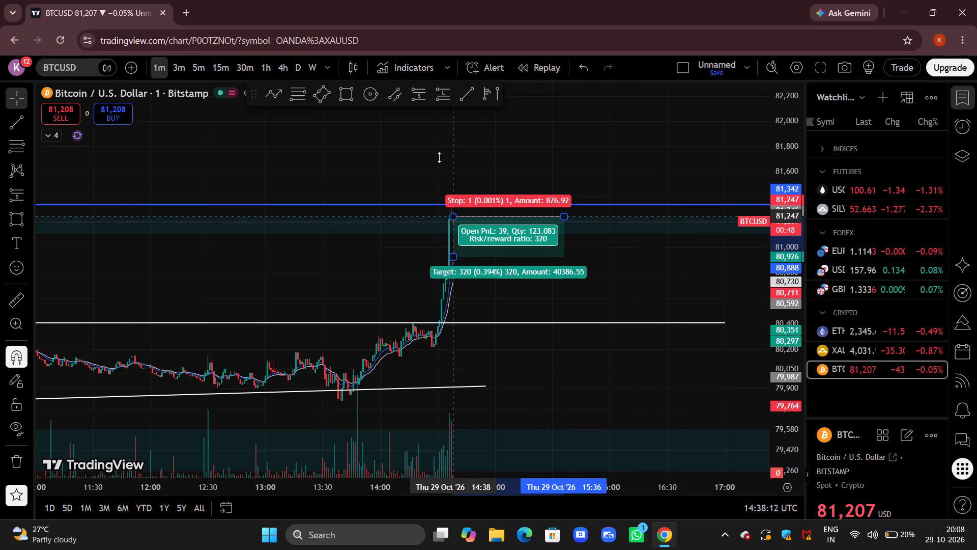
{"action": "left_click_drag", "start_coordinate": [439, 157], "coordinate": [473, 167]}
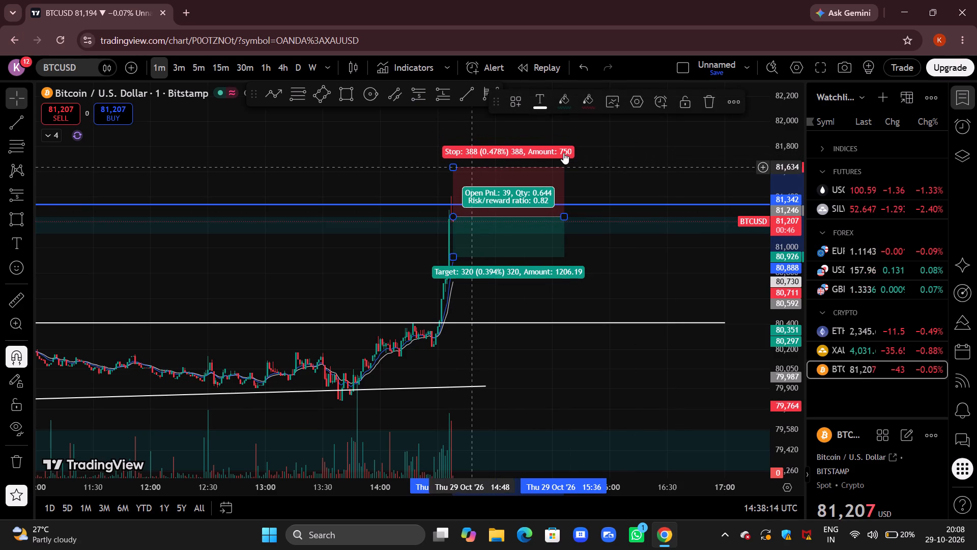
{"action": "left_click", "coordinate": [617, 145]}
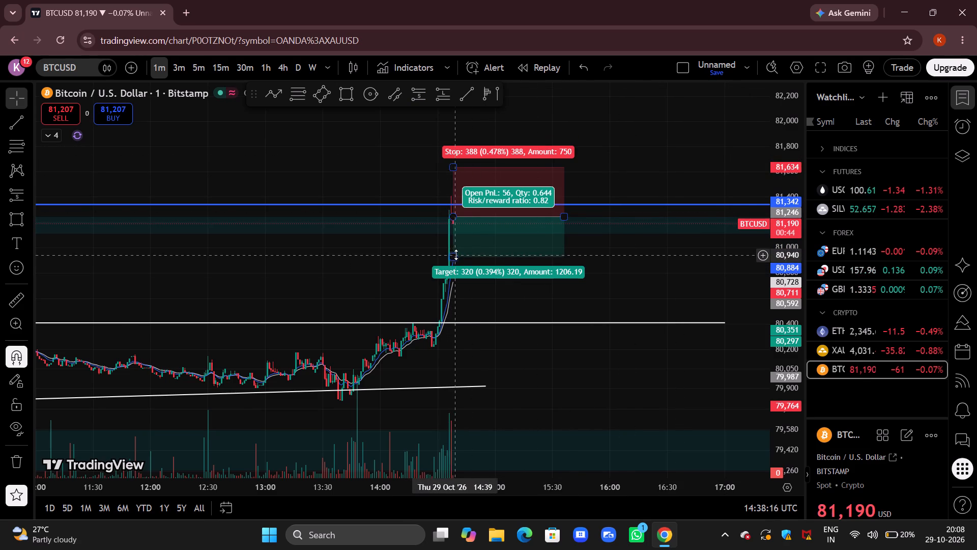
Extend the short position's target down to 79,965, just above the rising trendline.
{"action": "left_click_drag", "start_coordinate": [456, 255], "coordinate": [459, 345]}
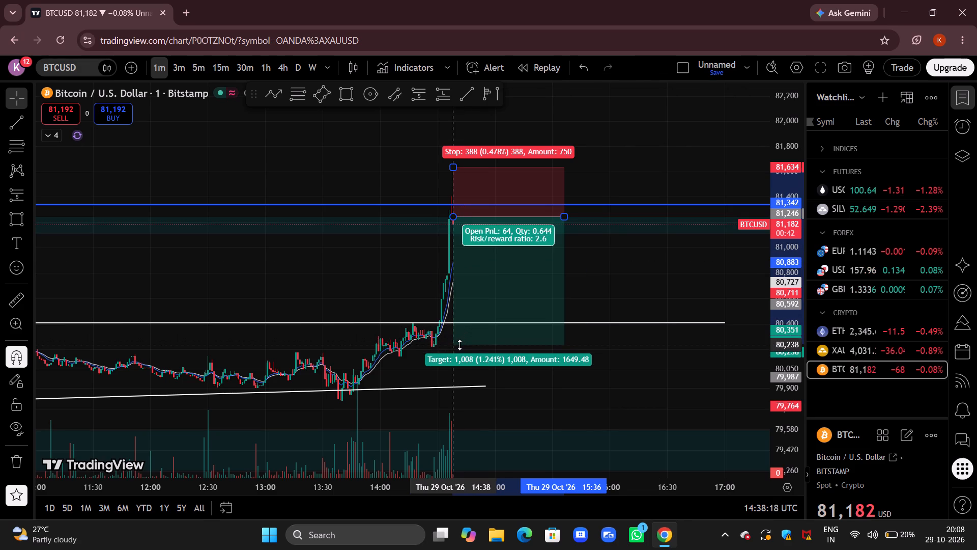
{"action": "left_click_drag", "start_coordinate": [459, 345], "coordinate": [479, 376]}
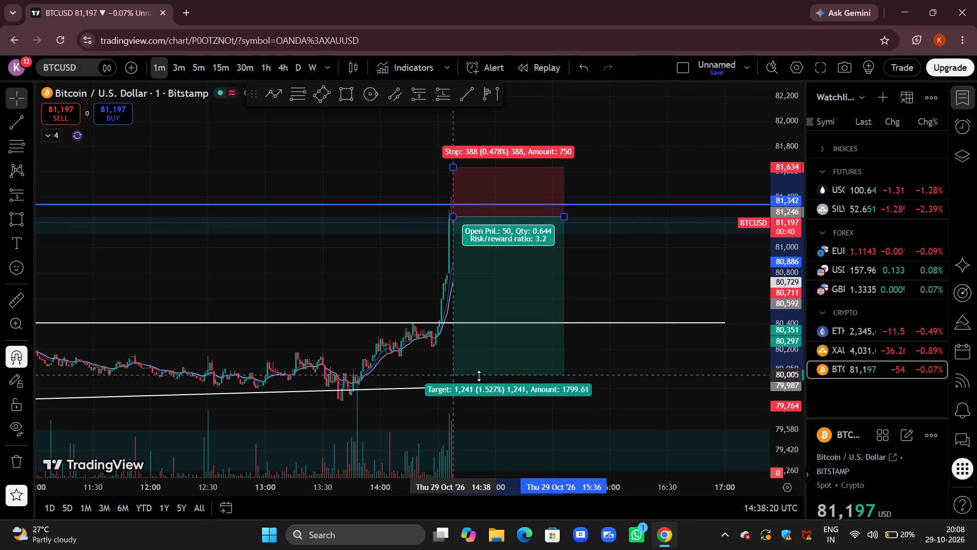
{"action": "left_click_drag", "start_coordinate": [479, 376], "coordinate": [479, 380]}
{"action": "left_click", "coordinate": [646, 267]}
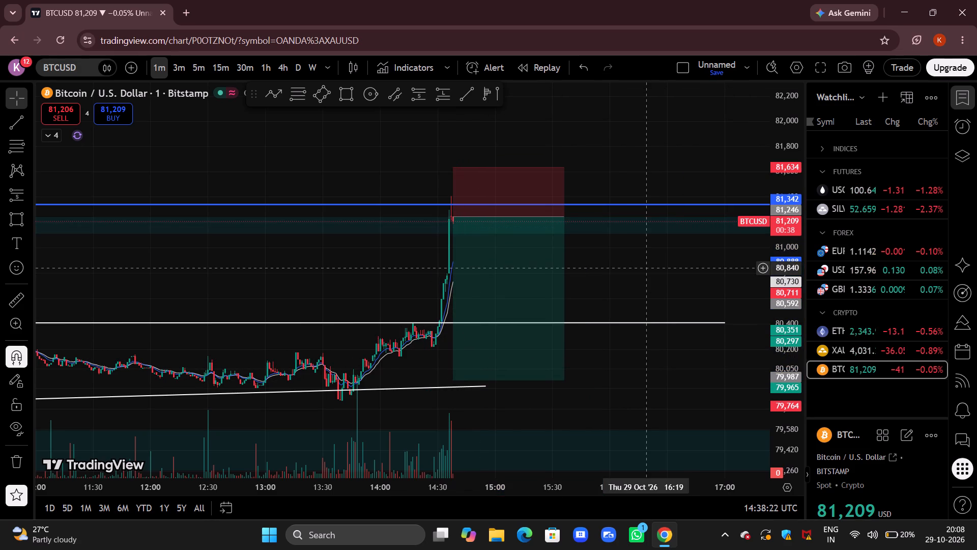
Tighten the short position's stop level to 81,503, above the recent wick high.
{"action": "left_click_drag", "start_coordinate": [454, 168], "coordinate": [448, 176]}
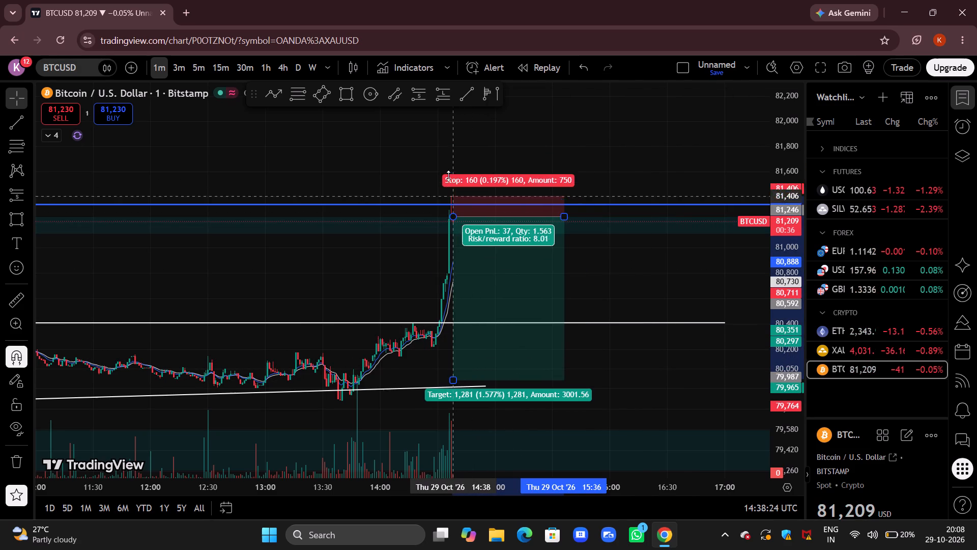
{"action": "left_click_drag", "start_coordinate": [448, 176], "coordinate": [454, 174]}
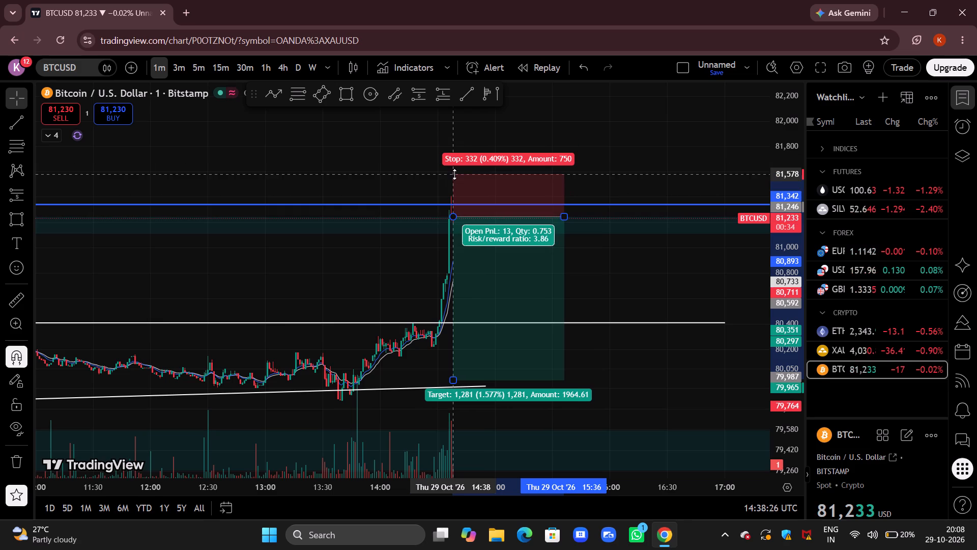
{"action": "left_click_drag", "start_coordinate": [454, 174], "coordinate": [456, 177]}
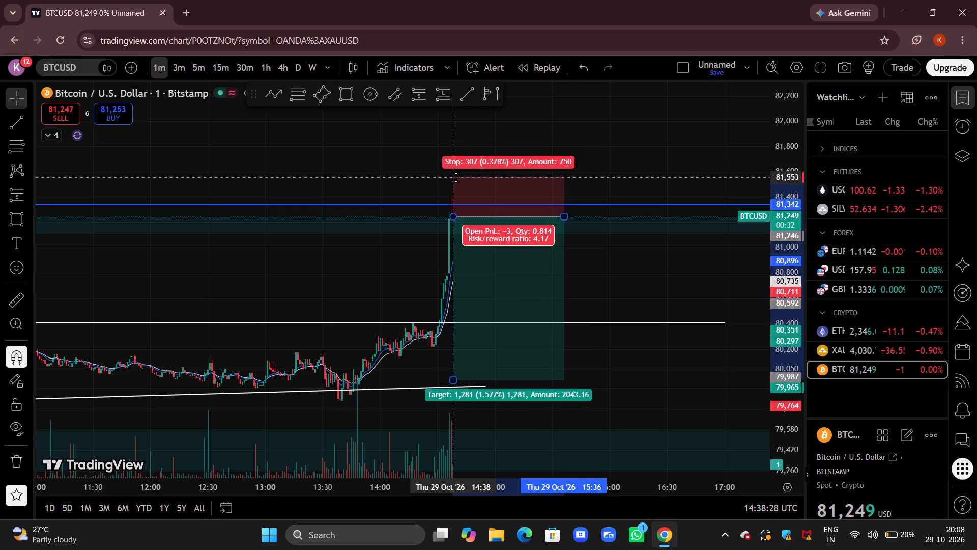
{"action": "left_click_drag", "start_coordinate": [456, 177], "coordinate": [455, 182]}
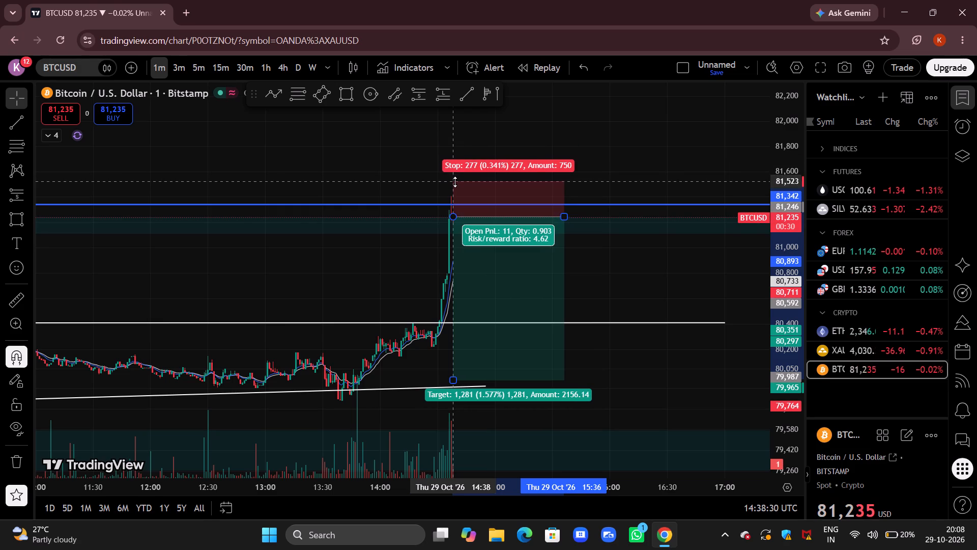
{"action": "left_click_drag", "start_coordinate": [455, 182], "coordinate": [454, 183]}
{"action": "left_click", "coordinate": [641, 294]}
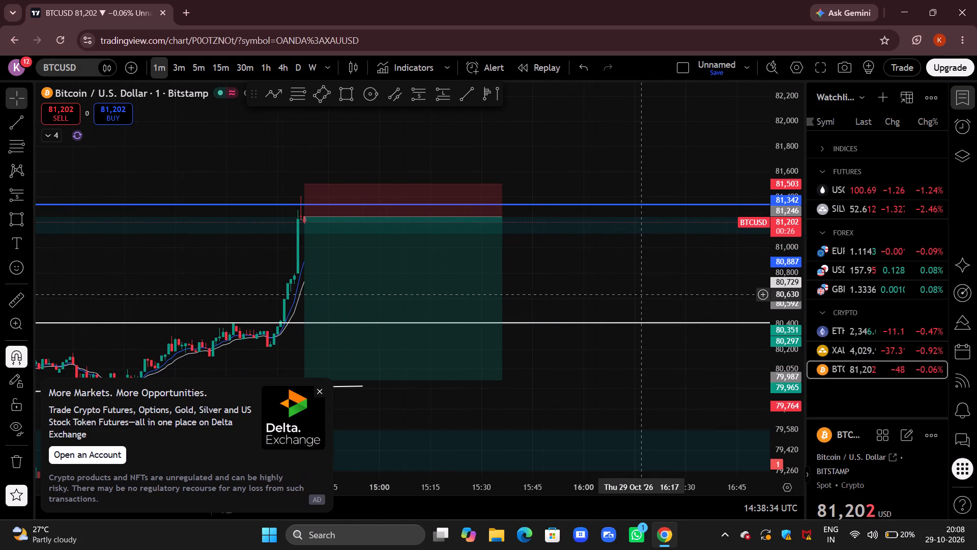
Examine the short position's stop, entry and target zones against the latest price action on the 1-minute chart.
{"action": "left_click_drag", "start_coordinate": [563, 285], "coordinate": [666, 232]}
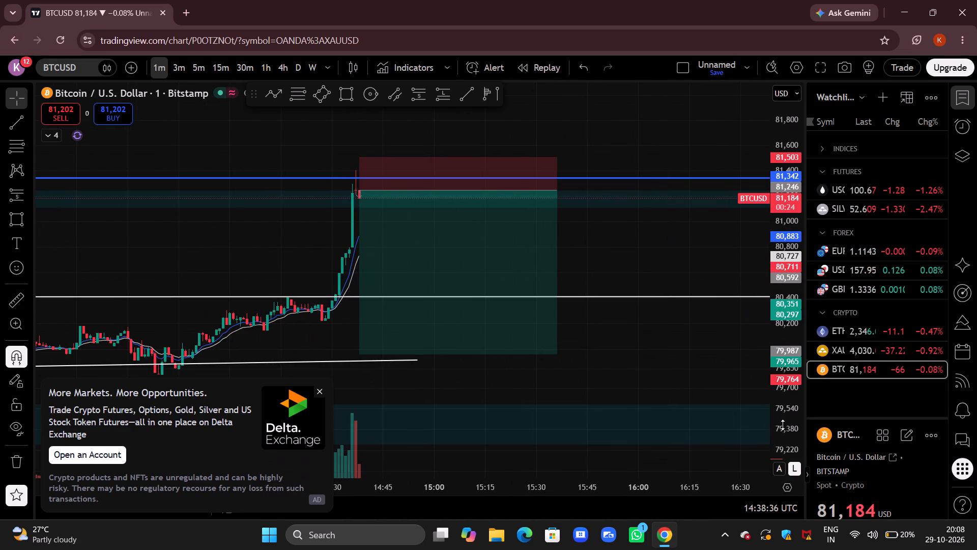
{"action": "left_click_drag", "start_coordinate": [783, 425], "coordinate": [769, 323]}
{"action": "left_click_drag", "start_coordinate": [639, 227], "coordinate": [649, 311]}
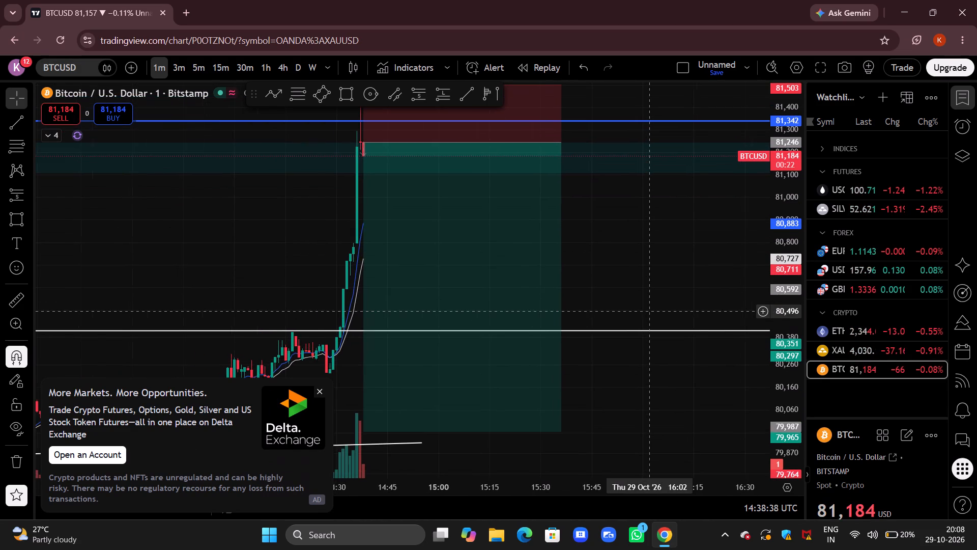
{"action": "left_click_drag", "start_coordinate": [649, 311], "coordinate": [652, 426]}
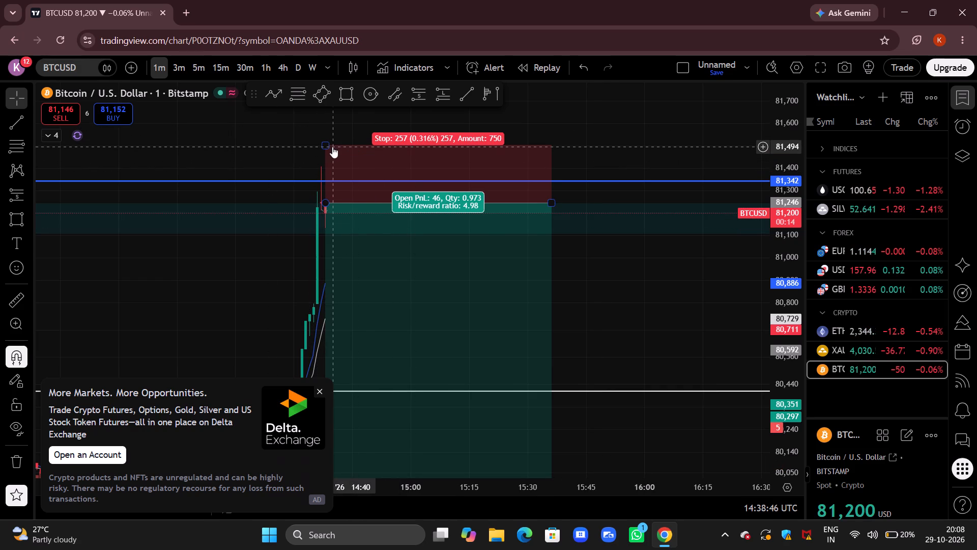
{"action": "left_click", "coordinate": [650, 154]}
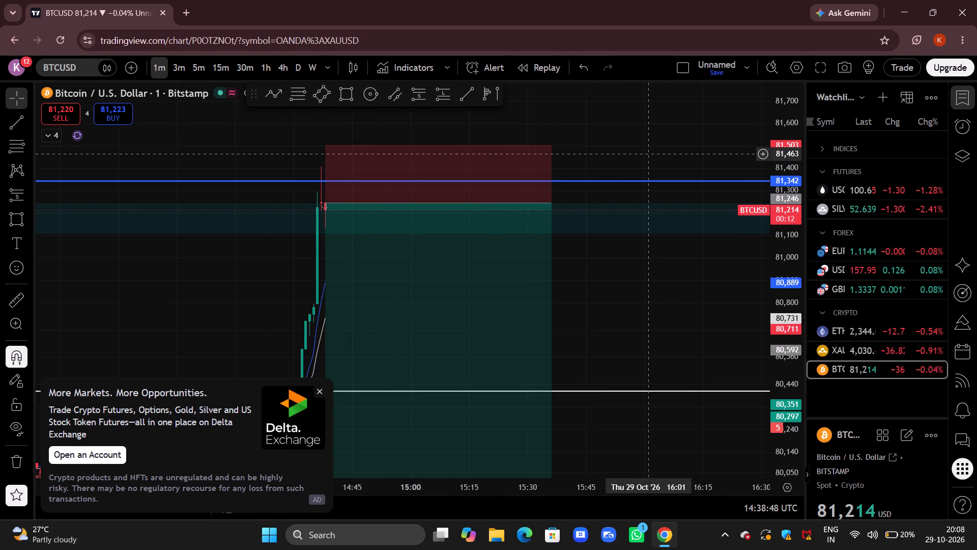
Dismiss the Delta Exchange advertisement covering the chart.
{"action": "left_click", "coordinate": [318, 392]}
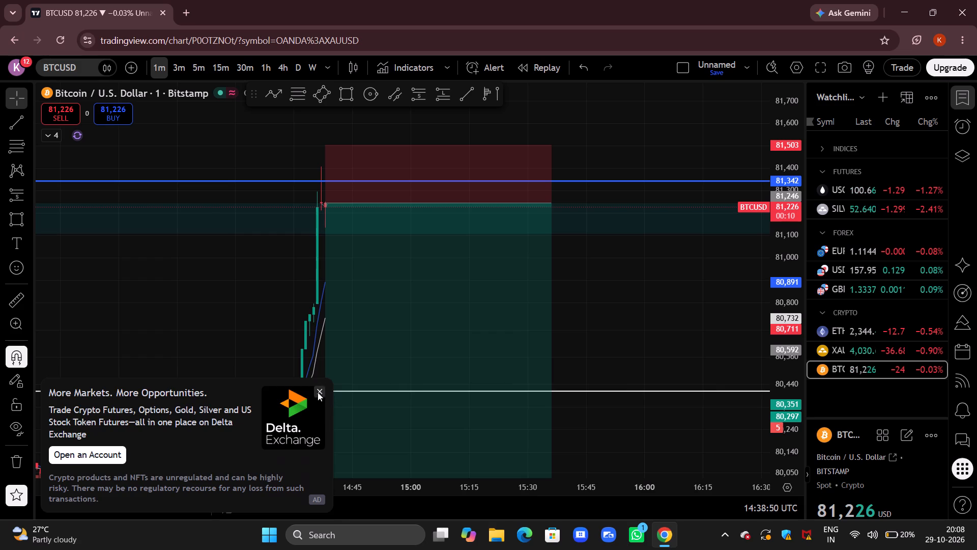
Review the short position on the 3-minute and 5-minute charts, with its full stop-to-target range and the rising trendline in view.
{"action": "left_click", "coordinate": [177, 67]}
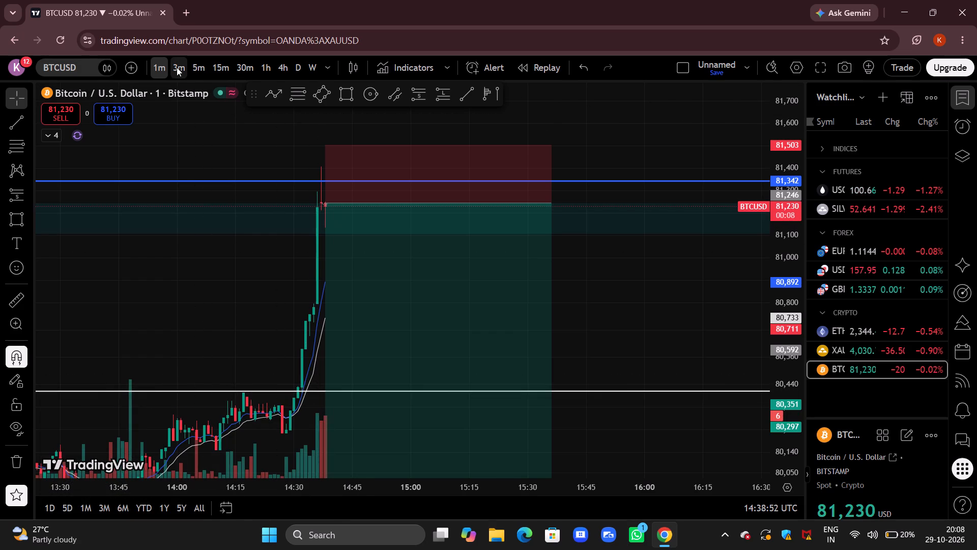
{"action": "left_click", "coordinate": [198, 69]}
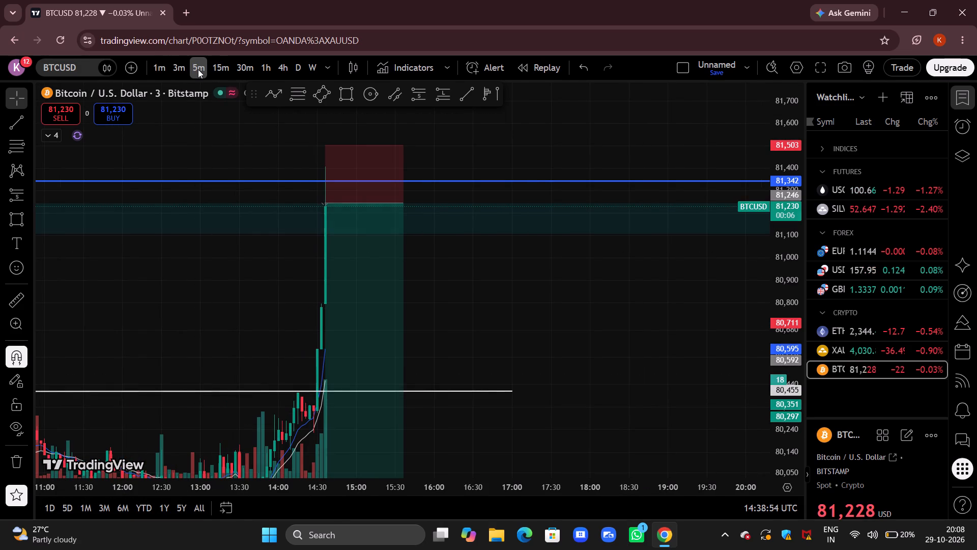
{"action": "left_click_drag", "start_coordinate": [801, 250], "coordinate": [800, 273]}
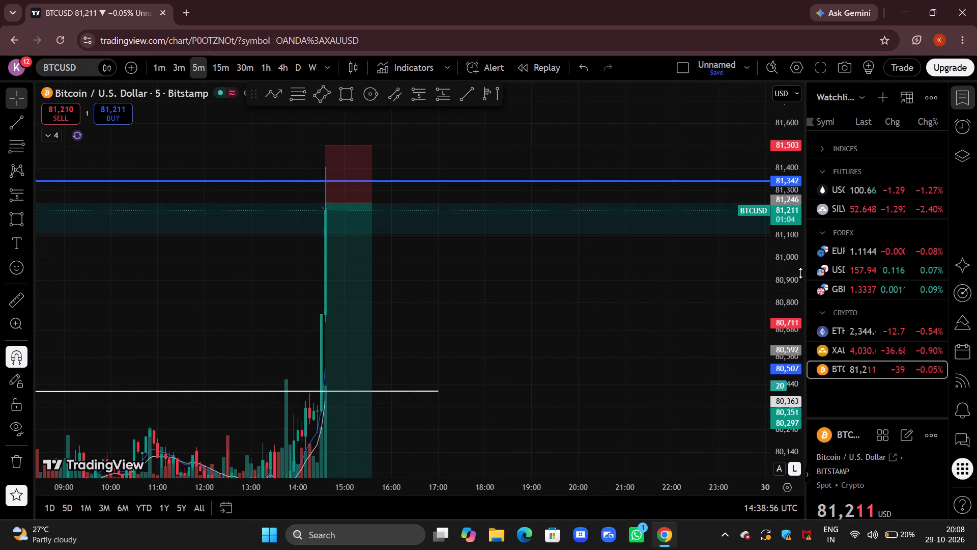
{"action": "left_click_drag", "start_coordinate": [800, 273], "coordinate": [792, 347]}
{"action": "left_click_drag", "start_coordinate": [574, 281], "coordinate": [617, 260]}
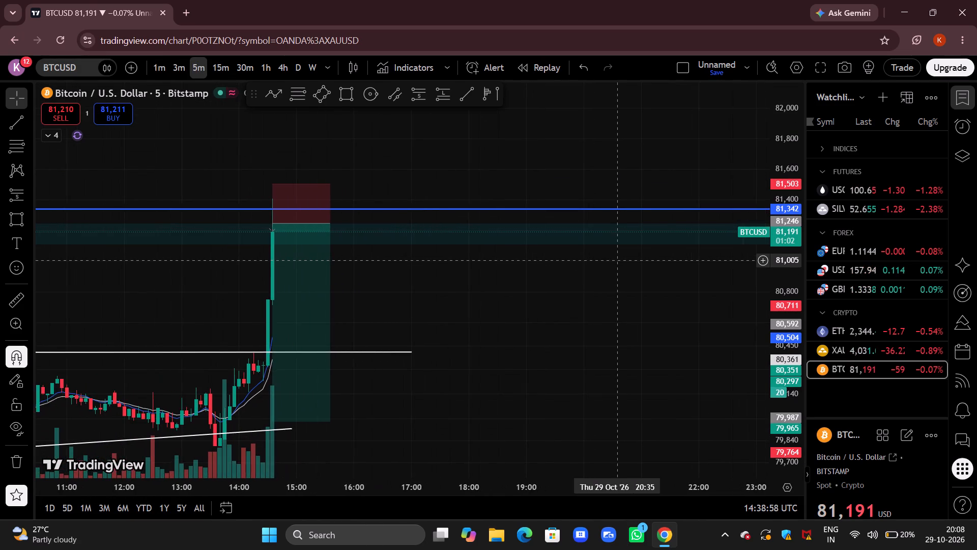
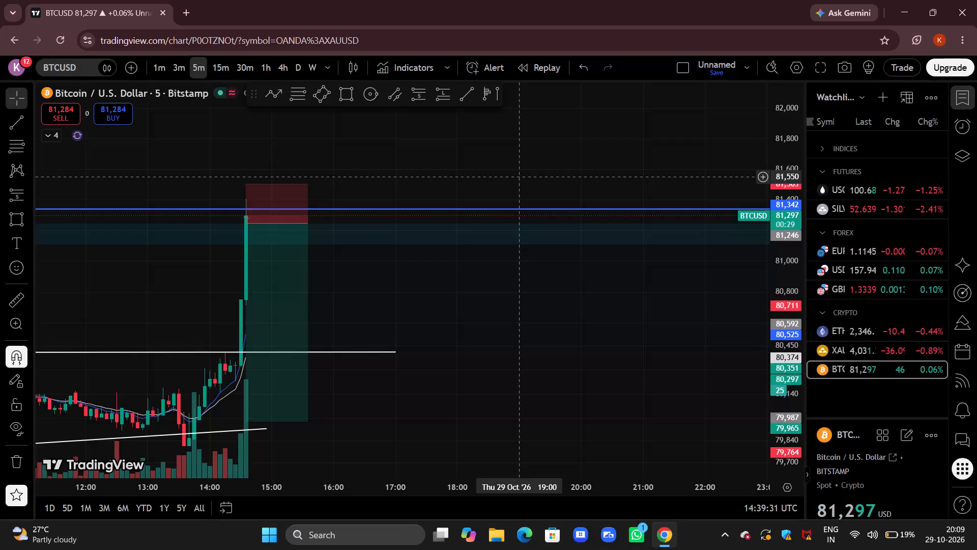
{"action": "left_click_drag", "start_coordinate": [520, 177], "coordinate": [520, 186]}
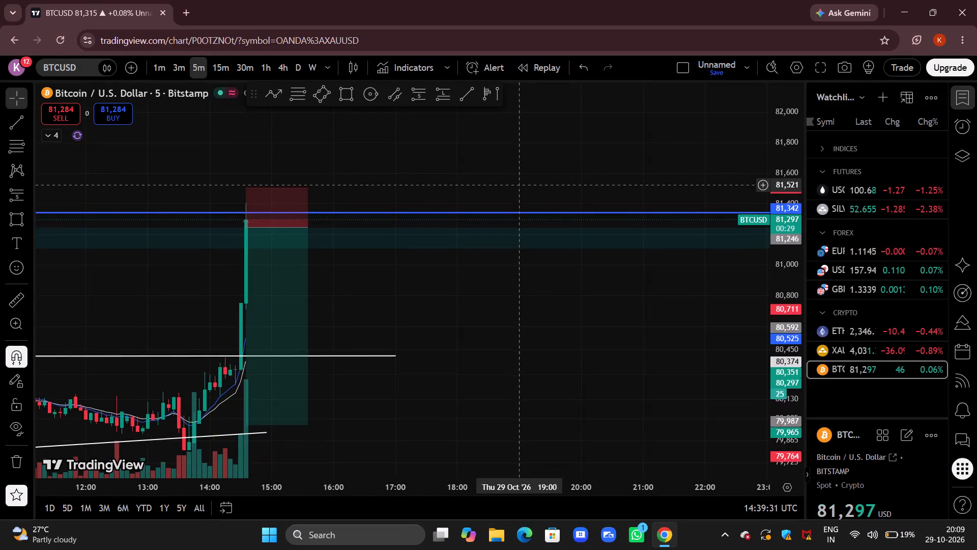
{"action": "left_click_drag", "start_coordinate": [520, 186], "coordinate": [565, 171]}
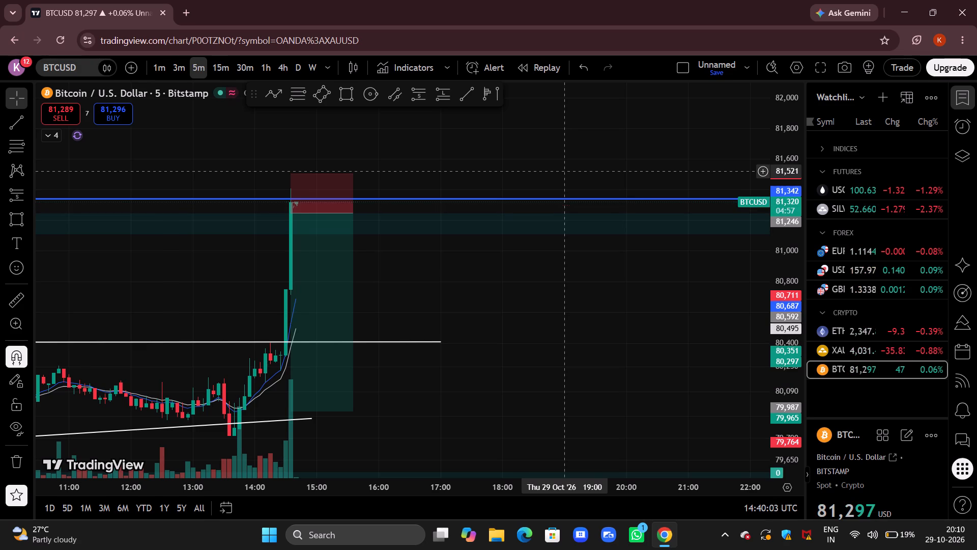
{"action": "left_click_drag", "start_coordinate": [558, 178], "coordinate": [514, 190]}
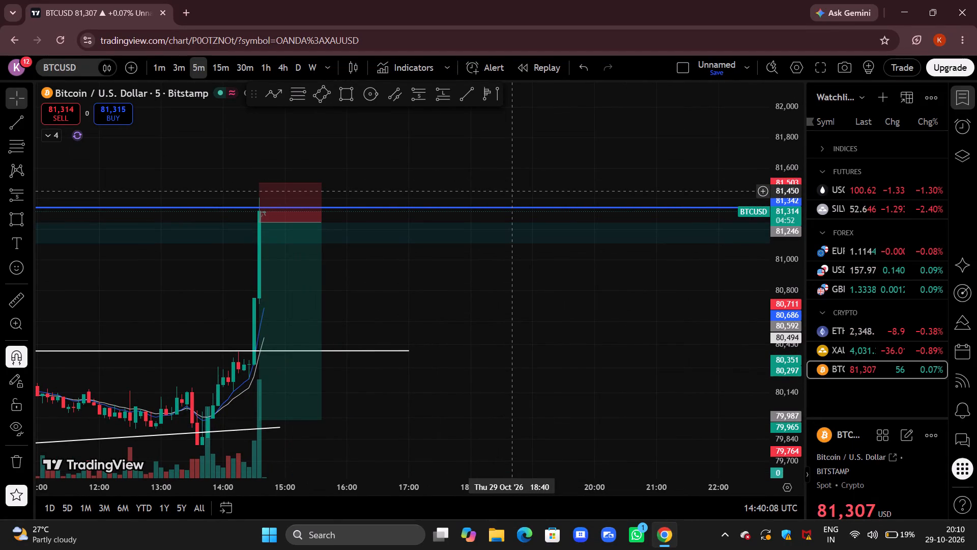
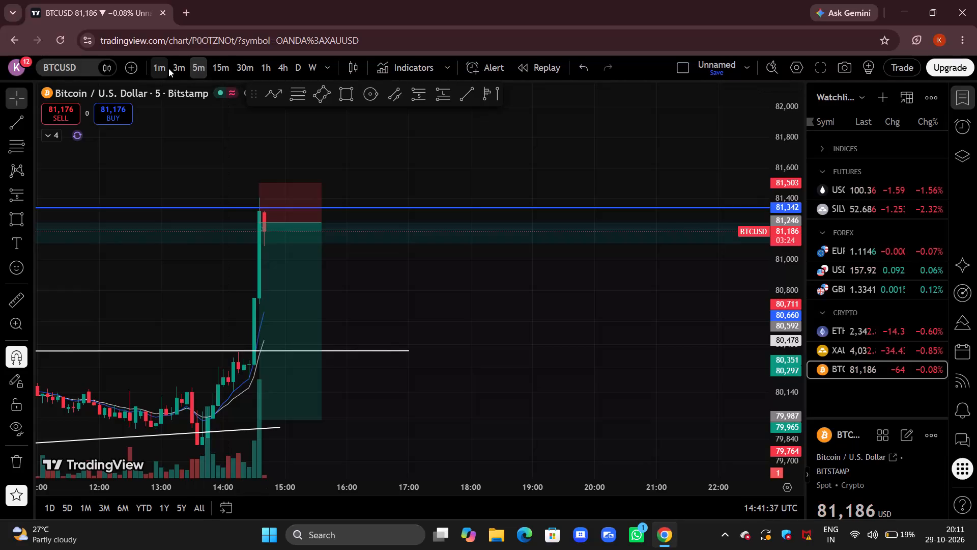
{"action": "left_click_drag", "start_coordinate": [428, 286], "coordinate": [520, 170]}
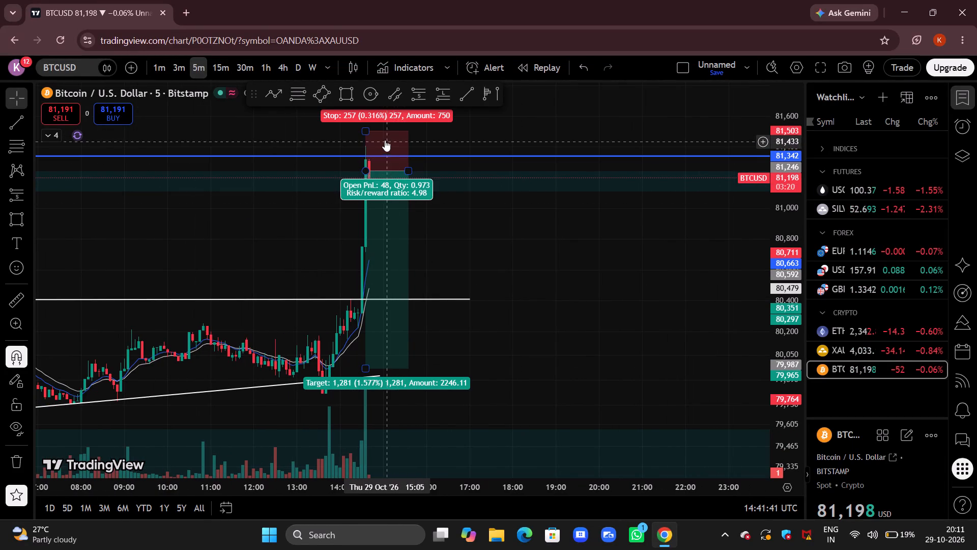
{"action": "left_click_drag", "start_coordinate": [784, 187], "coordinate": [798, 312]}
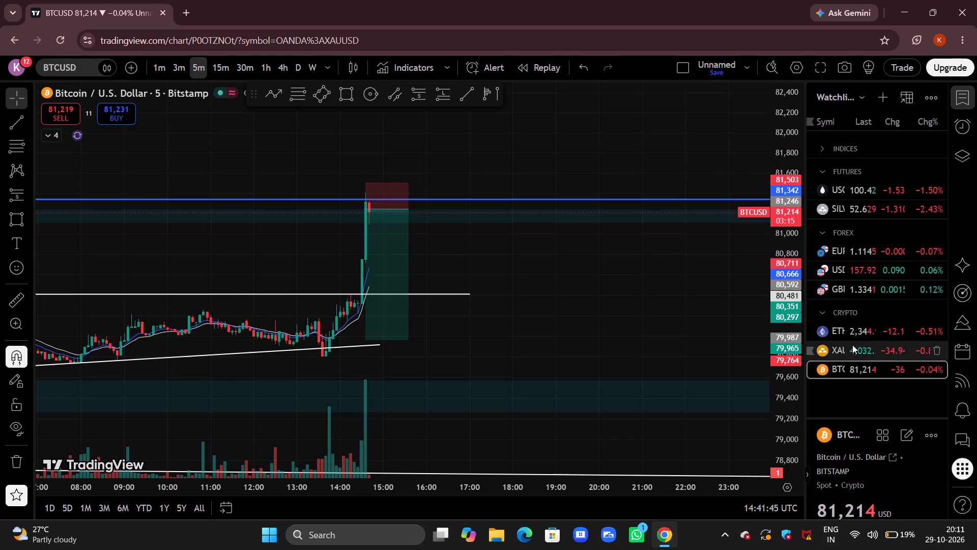
Switch to the gold (XAUUSD) chart and extend the upper supply zone rectangle forward in time to about 16:45, level with the lower zone's end.
{"action": "left_click", "coordinate": [852, 345]}
{"action": "left_click_drag", "start_coordinate": [399, 313], "coordinate": [575, 282]}
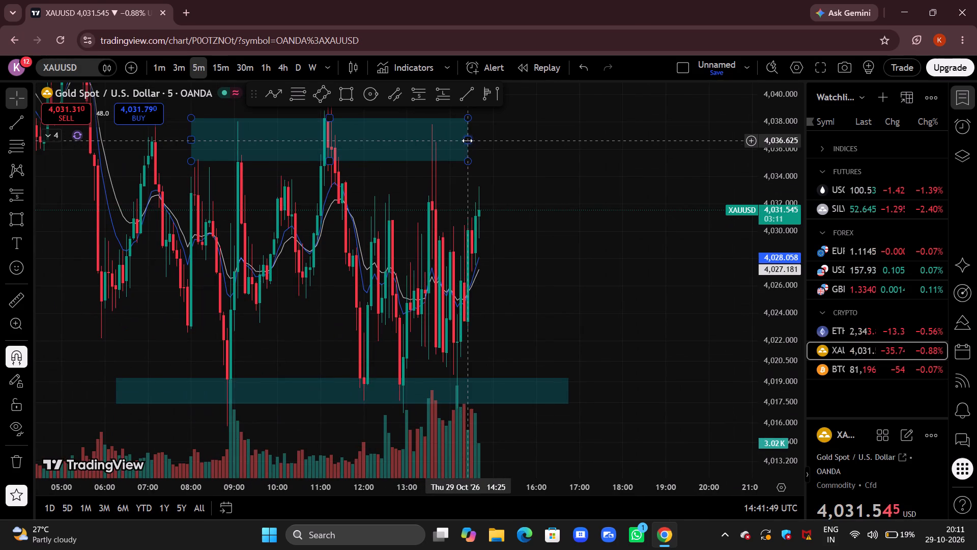
{"action": "left_click_drag", "start_coordinate": [467, 141], "coordinate": [569, 143]}
Add a horizontal line on the gold chart and place it near the top of the upper supply zone at about 4,037.911.
{"action": "left_click_drag", "start_coordinate": [556, 207], "coordinate": [577, 296]}
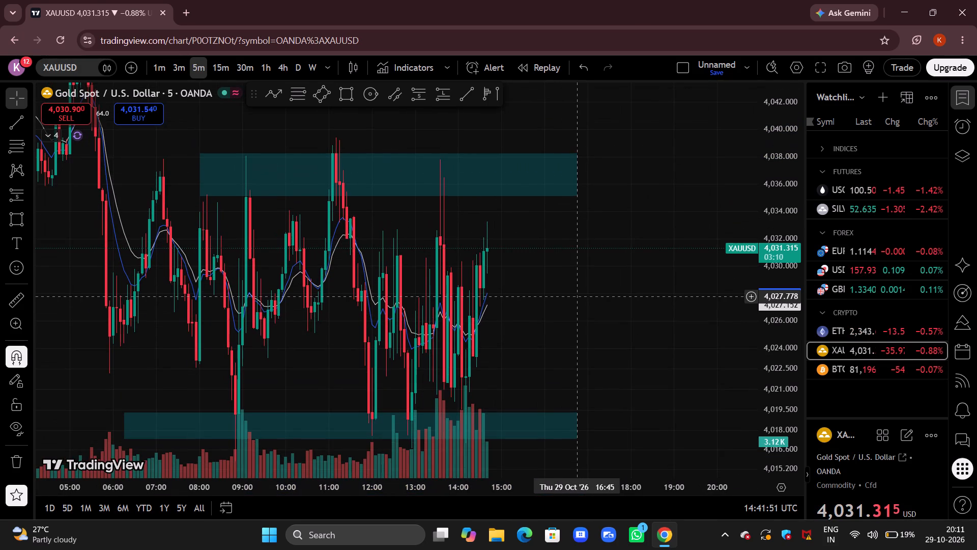
{"action": "left_click_drag", "start_coordinate": [577, 296], "coordinate": [621, 444]}
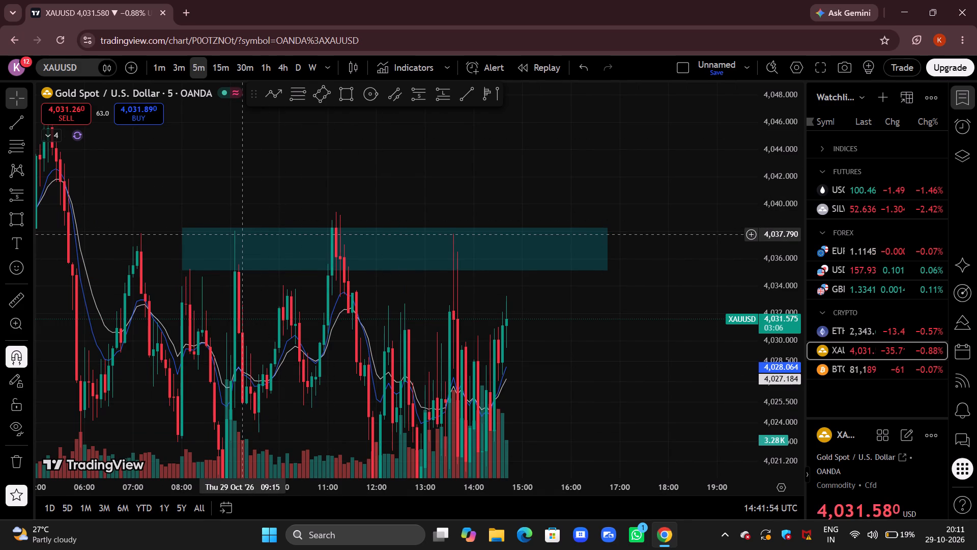
{"action": "key", "text": "alt+h"}
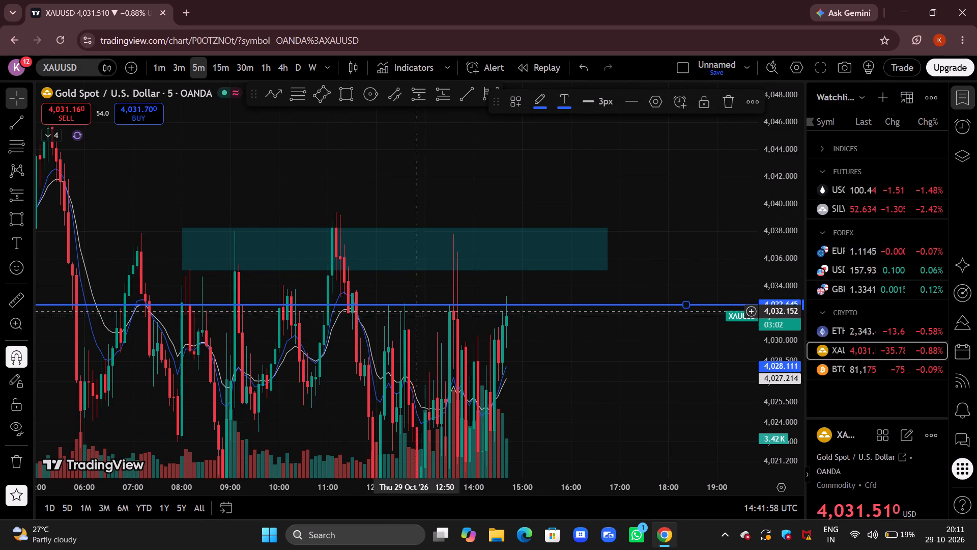
{"action": "left_click_drag", "start_coordinate": [414, 307], "coordinate": [418, 254]}
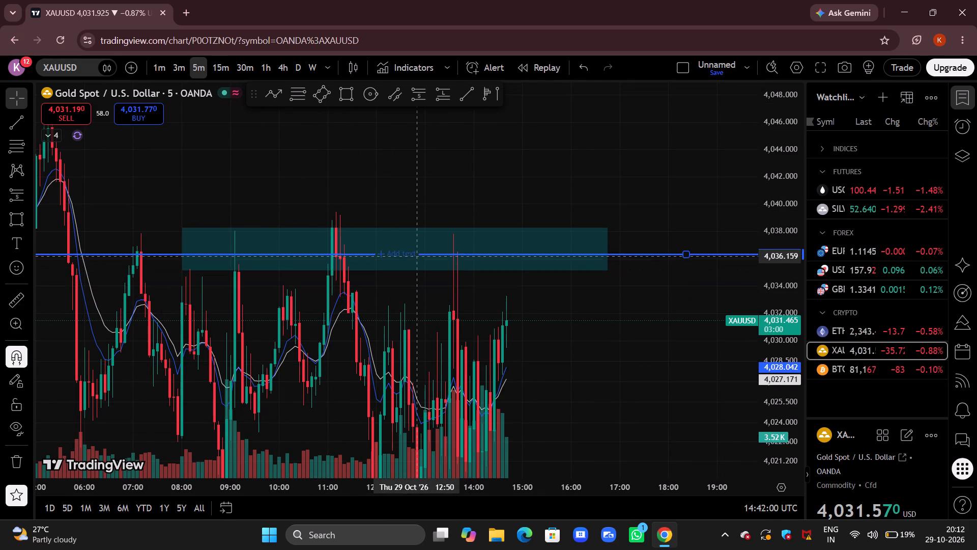
{"action": "left_click_drag", "start_coordinate": [418, 254], "coordinate": [420, 235]}
{"action": "left_click", "coordinate": [608, 147]}
Examine gold's recent 5-minute candles between the lower demand zone and the upper supply zone.
{"action": "left_click_drag", "start_coordinate": [608, 147], "coordinate": [581, 28]}
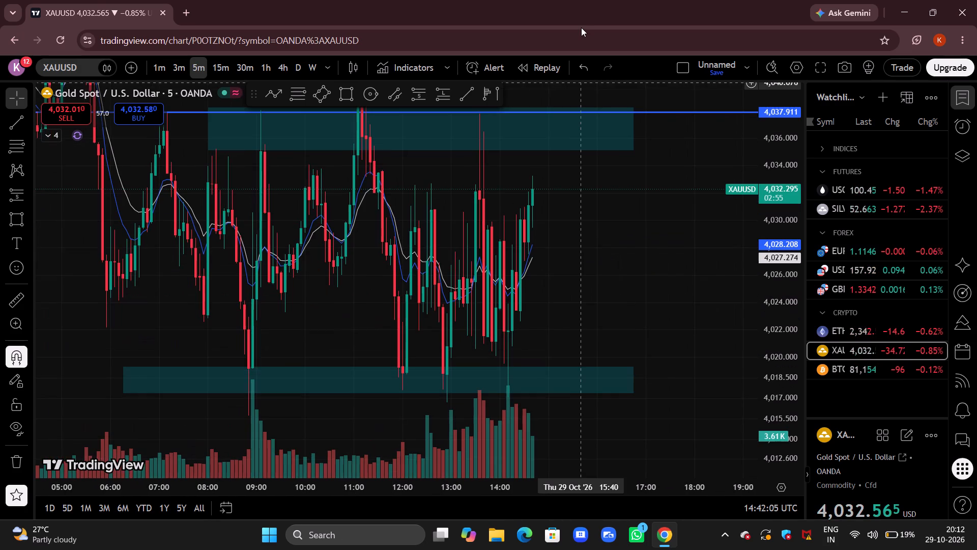
{"action": "left_click_drag", "start_coordinate": [587, 158], "coordinate": [577, 195]}
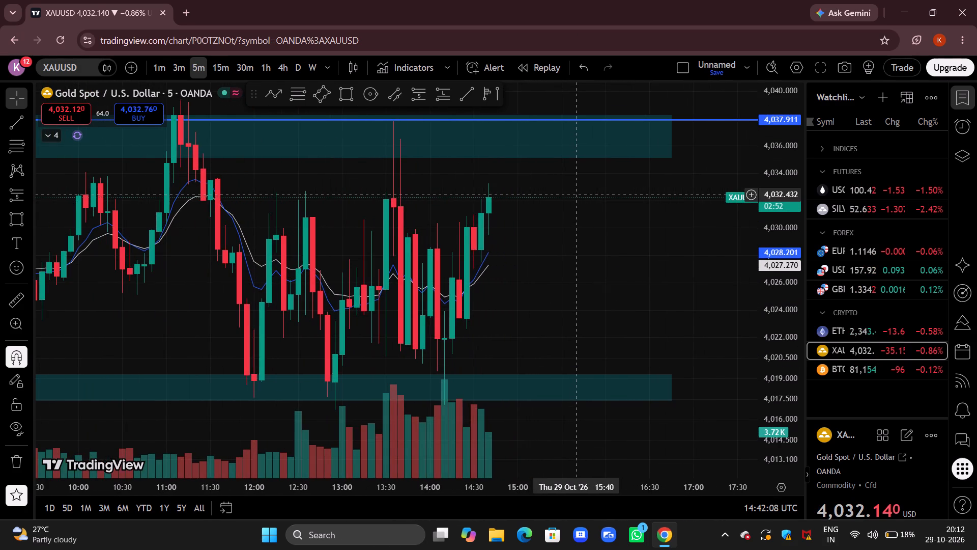
{"action": "left_click_drag", "start_coordinate": [577, 195], "coordinate": [545, 205]}
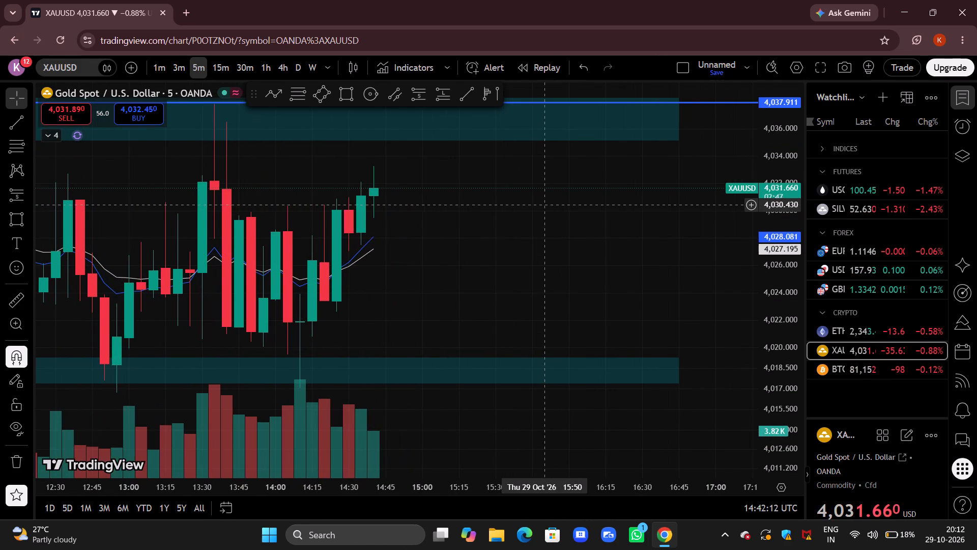
{"action": "left_click_drag", "start_coordinate": [320, 190], "coordinate": [397, 272]}
{"action": "left_click", "coordinate": [397, 272]}
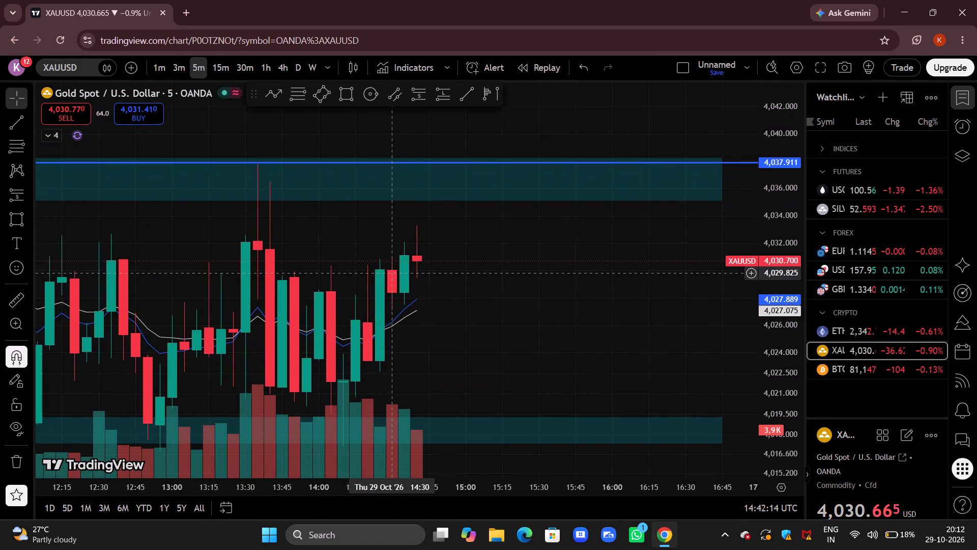
{"action": "left_click_drag", "start_coordinate": [341, 238], "coordinate": [400, 216]}
{"action": "left_click_drag", "start_coordinate": [400, 216], "coordinate": [496, 217]}
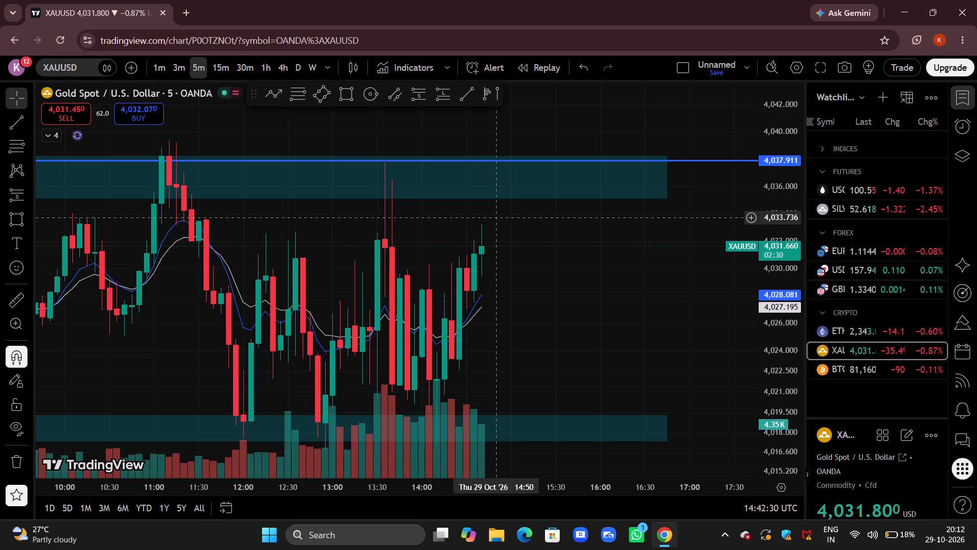
Return to the BTCUSD chart and review the 5-minute price action around the short position, its stop, target and marked levels.
{"action": "left_click", "coordinate": [856, 368]}
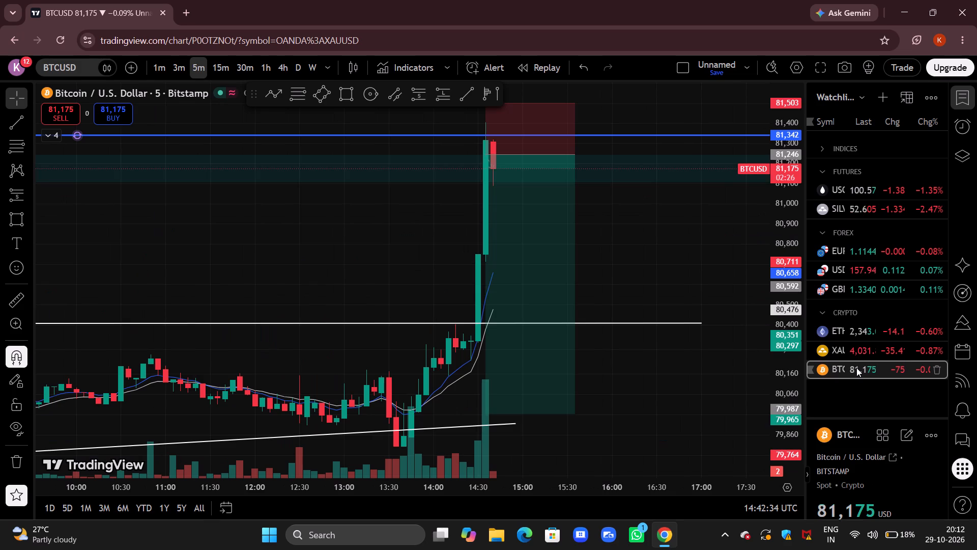
{"action": "left_click_drag", "start_coordinate": [702, 281], "coordinate": [693, 332]}
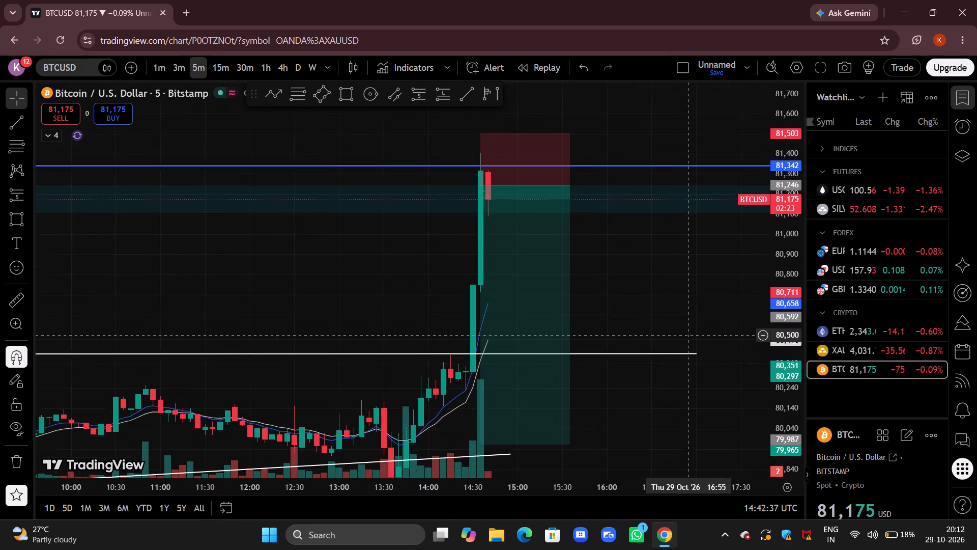
{"action": "left_click_drag", "start_coordinate": [693, 332], "coordinate": [693, 331]}
{"action": "left_click_drag", "start_coordinate": [779, 250], "coordinate": [803, 339]}
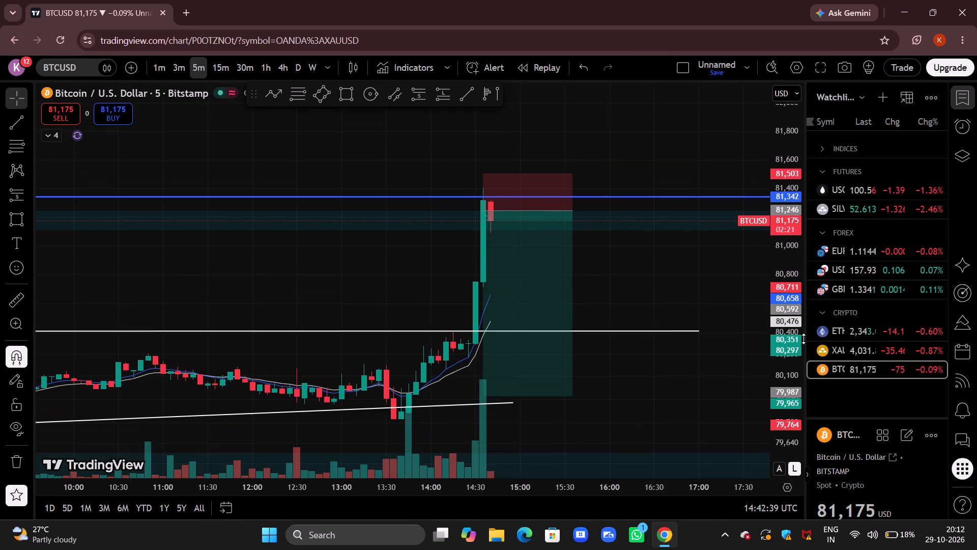
{"action": "left_click_drag", "start_coordinate": [803, 339], "coordinate": [804, 339]}
{"action": "left_click_drag", "start_coordinate": [661, 389], "coordinate": [721, 303]}
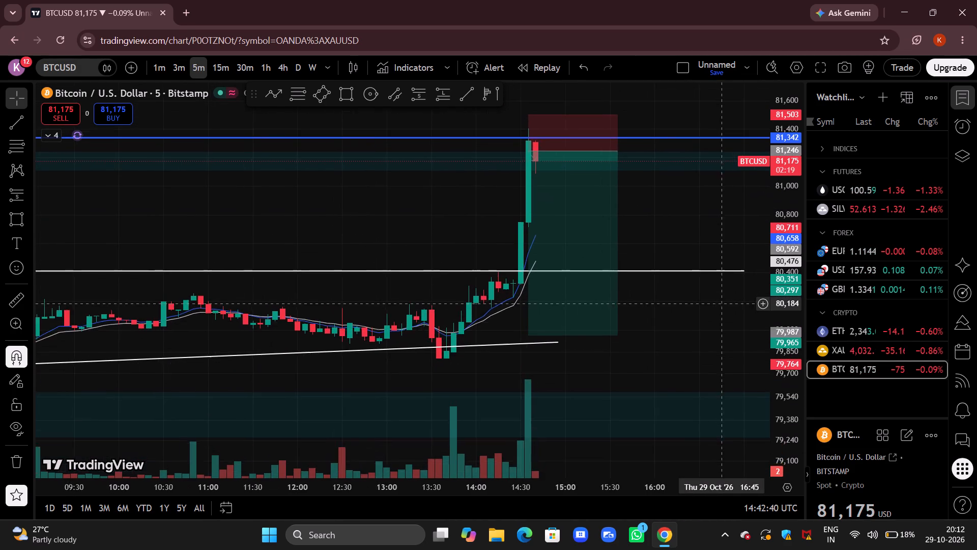
{"action": "left_click_drag", "start_coordinate": [721, 303], "coordinate": [674, 332]}
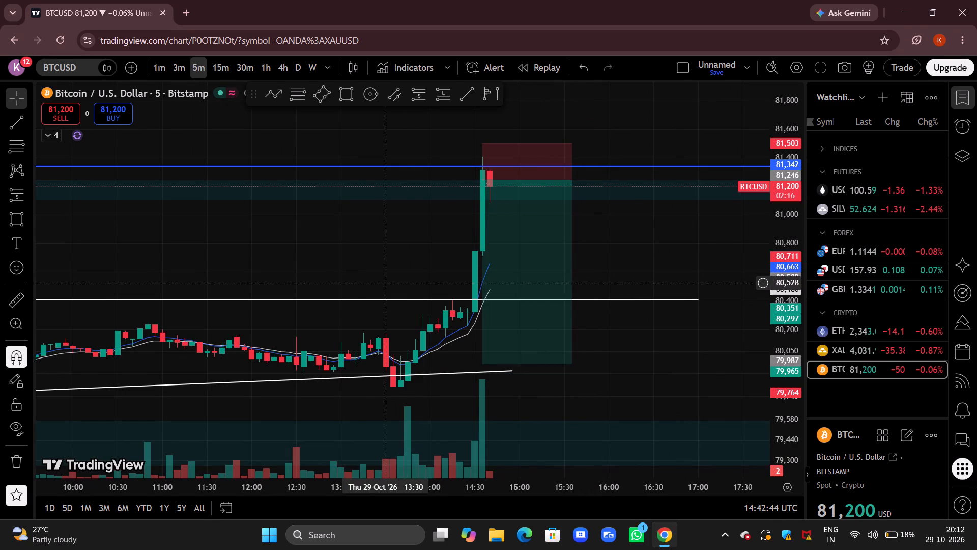
{"action": "left_click_drag", "start_coordinate": [348, 277], "coordinate": [489, 296]}
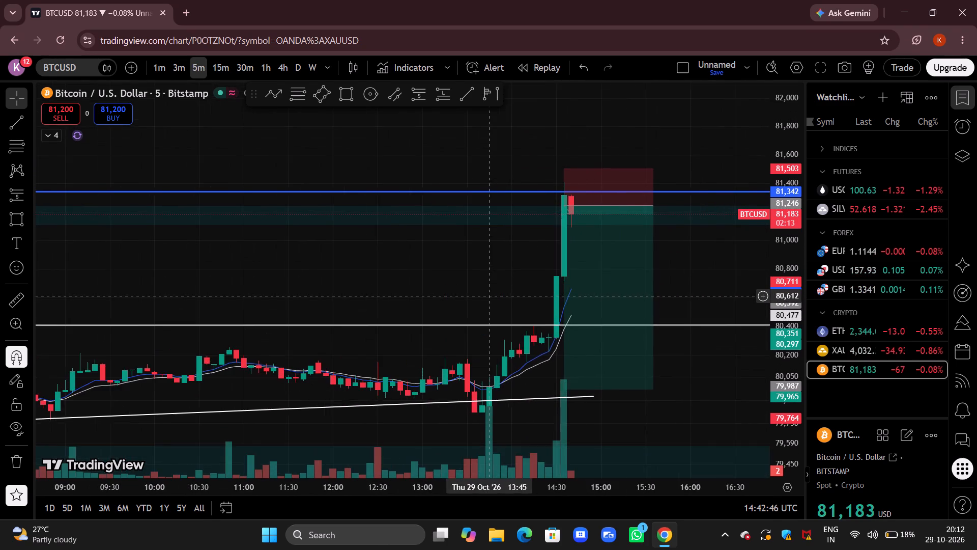
{"action": "left_click_drag", "start_coordinate": [489, 296], "coordinate": [450, 318]}
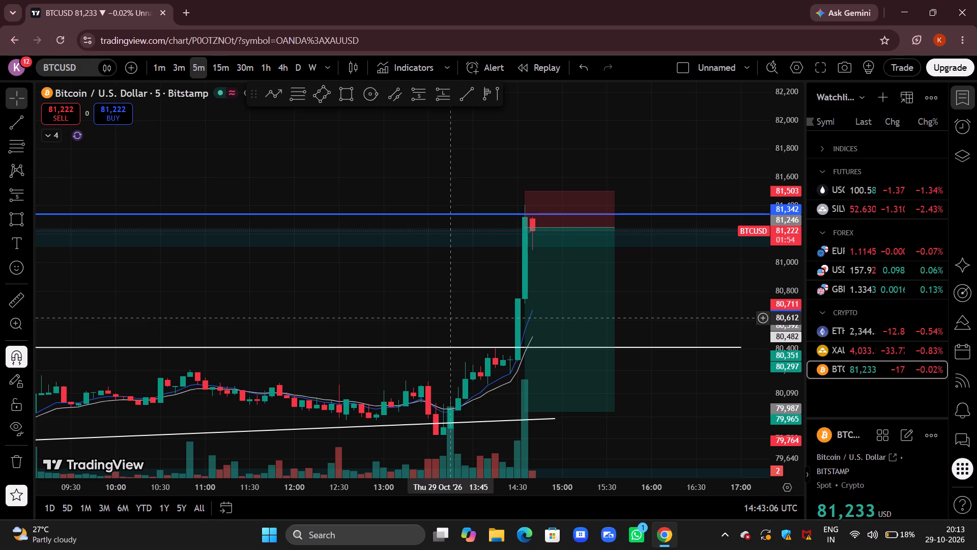
{"action": "left_click_drag", "start_coordinate": [645, 294], "coordinate": [613, 231]}
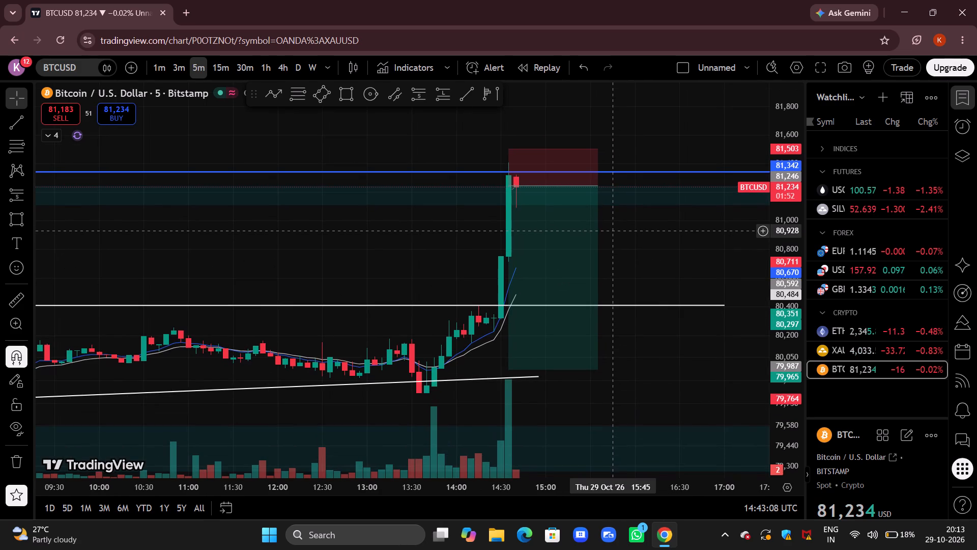
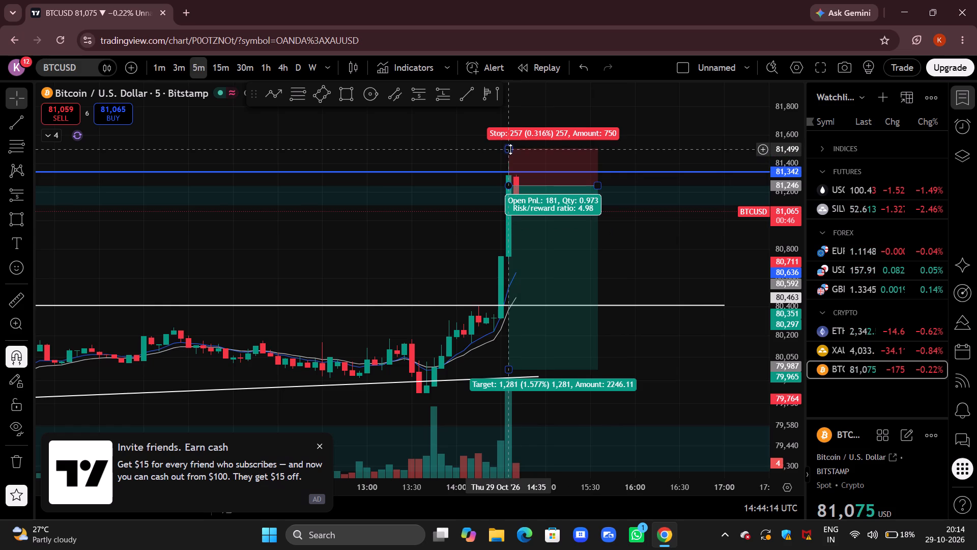
Adjust the Bitcoin short position's stop level to about 81,490, keeping it above the blue horizontal line.
{"action": "left_click_drag", "start_coordinate": [510, 149], "coordinate": [520, 158]}
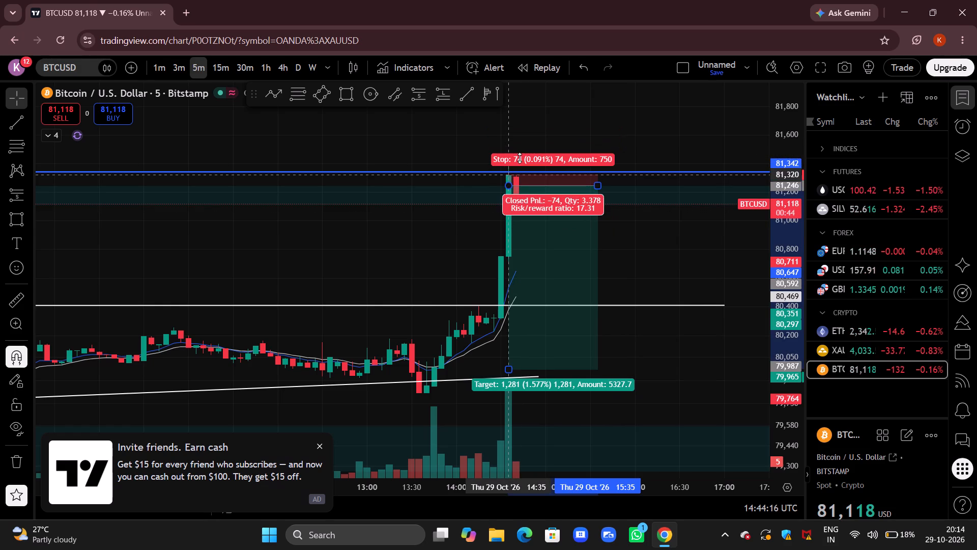
{"action": "left_click_drag", "start_coordinate": [520, 158], "coordinate": [556, 149]}
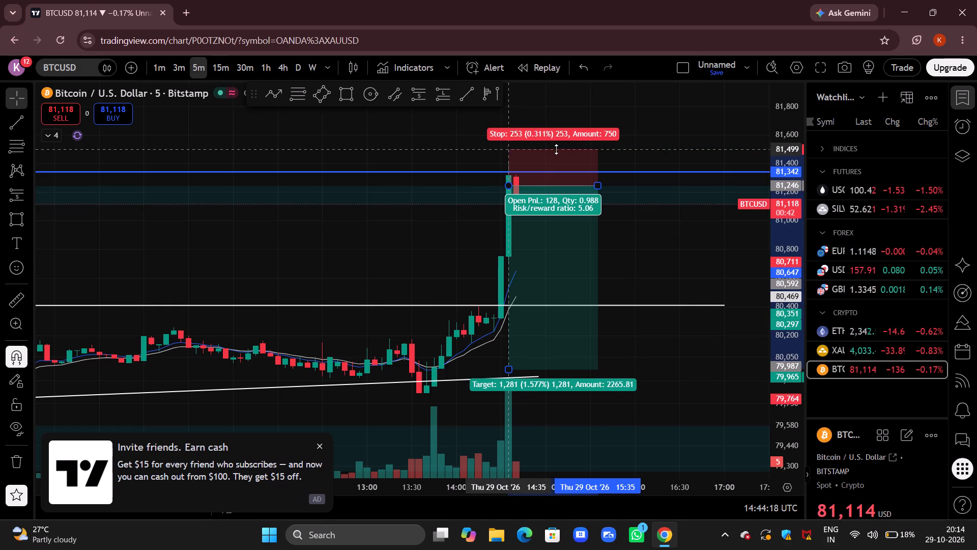
{"action": "left_click_drag", "start_coordinate": [556, 149], "coordinate": [552, 156]}
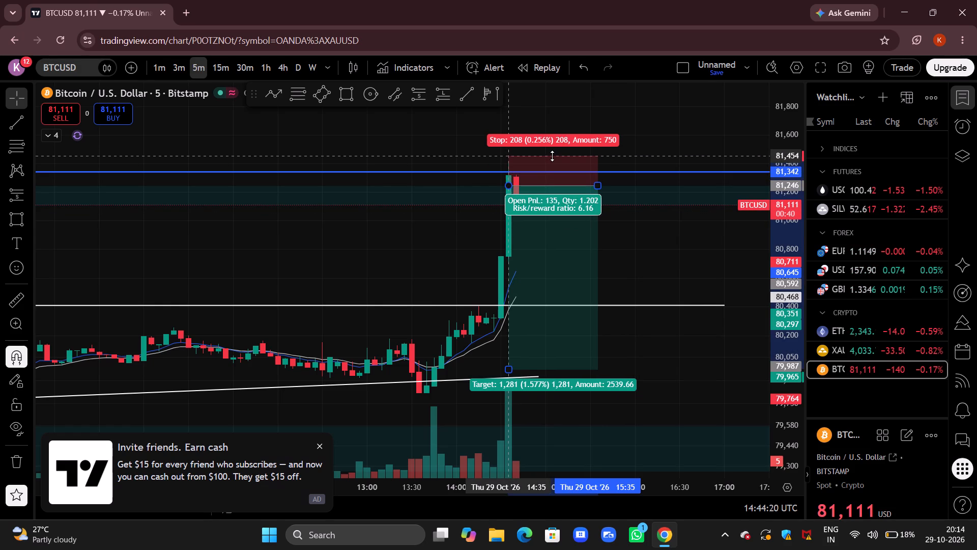
{"action": "left_click_drag", "start_coordinate": [552, 156], "coordinate": [586, 150]}
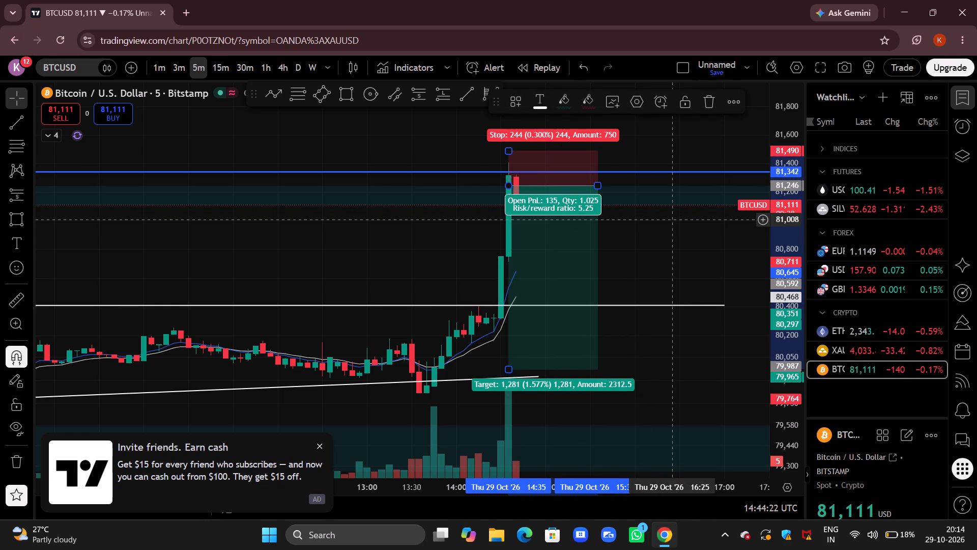
{"action": "left_click", "coordinate": [658, 256]}
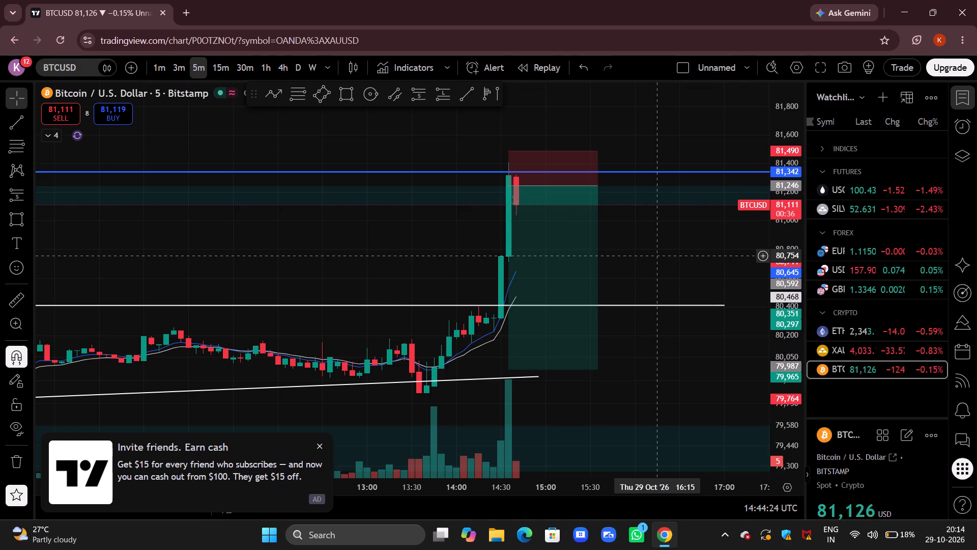
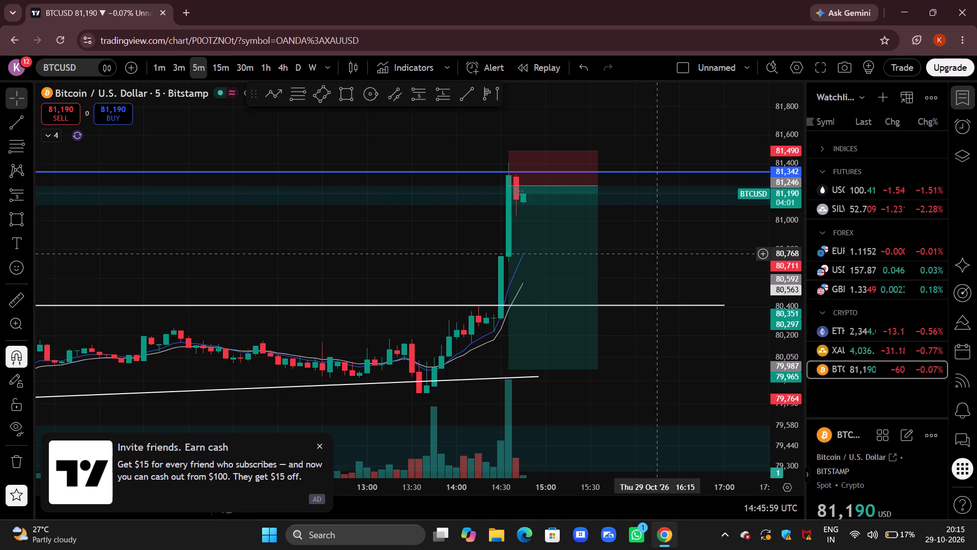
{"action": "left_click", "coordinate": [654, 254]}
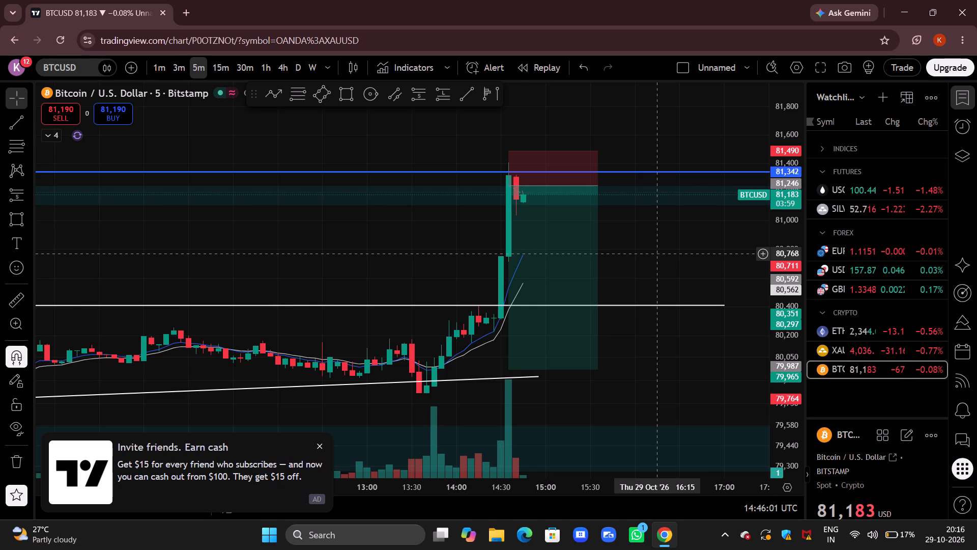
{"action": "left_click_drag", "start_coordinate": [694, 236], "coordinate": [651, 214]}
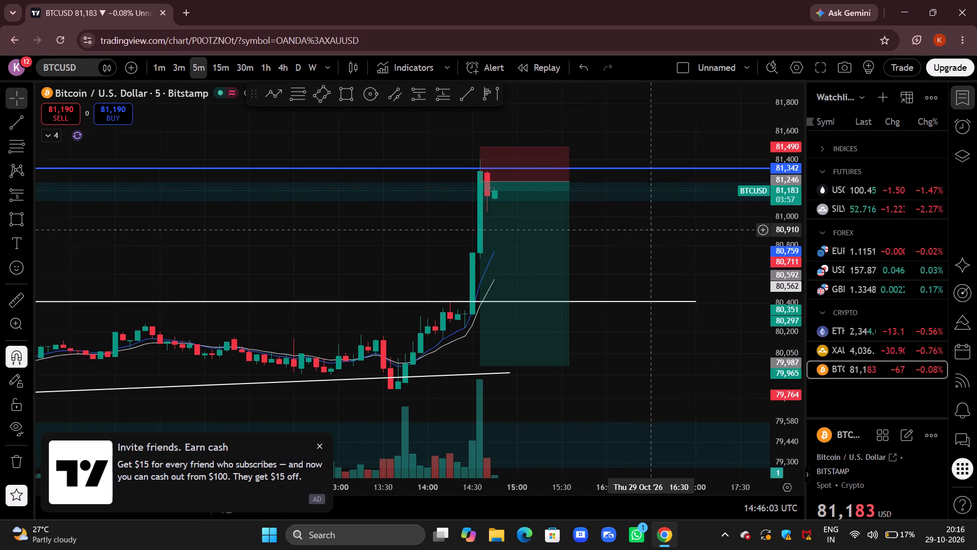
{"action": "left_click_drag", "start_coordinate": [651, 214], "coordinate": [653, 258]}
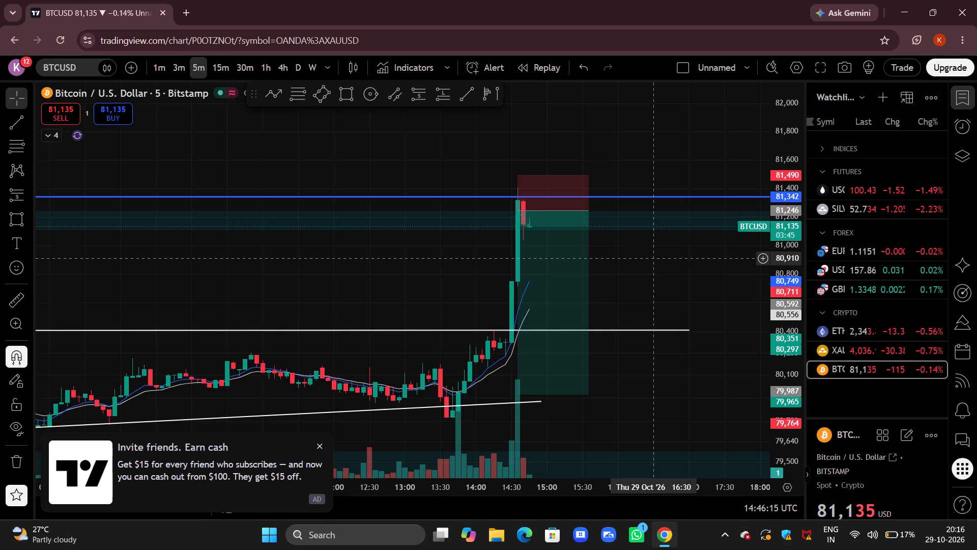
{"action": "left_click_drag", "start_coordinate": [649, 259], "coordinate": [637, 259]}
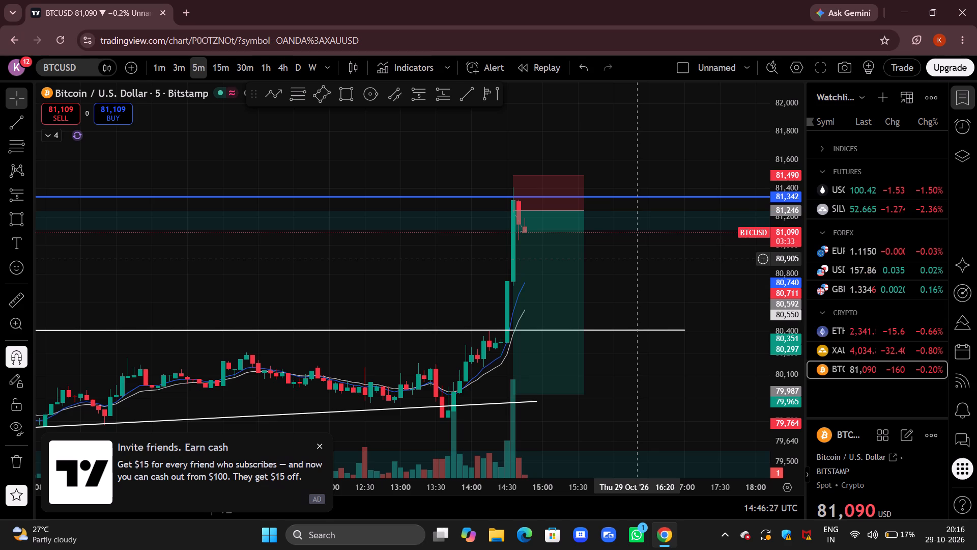
Check the gold chart, and examine Ethereum's 5-minute price action around the supply zone starting near 2,350.
{"action": "left_click", "coordinate": [851, 346]}
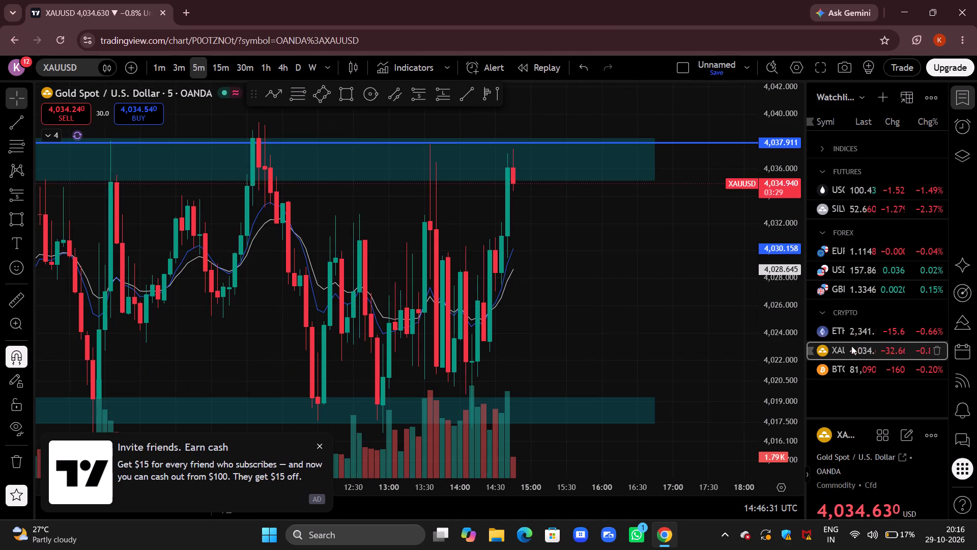
{"action": "left_click_drag", "start_coordinate": [665, 279], "coordinate": [704, 273]}
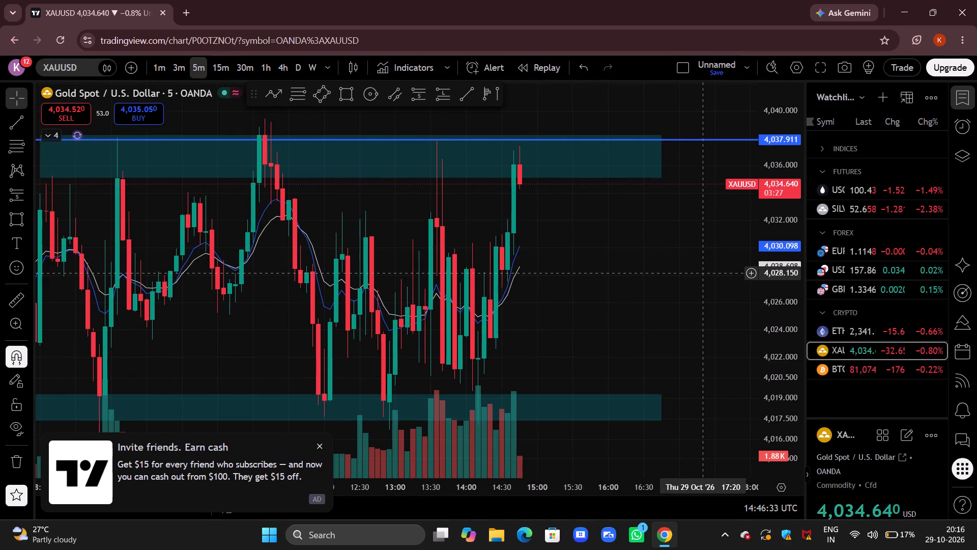
{"action": "left_click", "coordinate": [890, 327]}
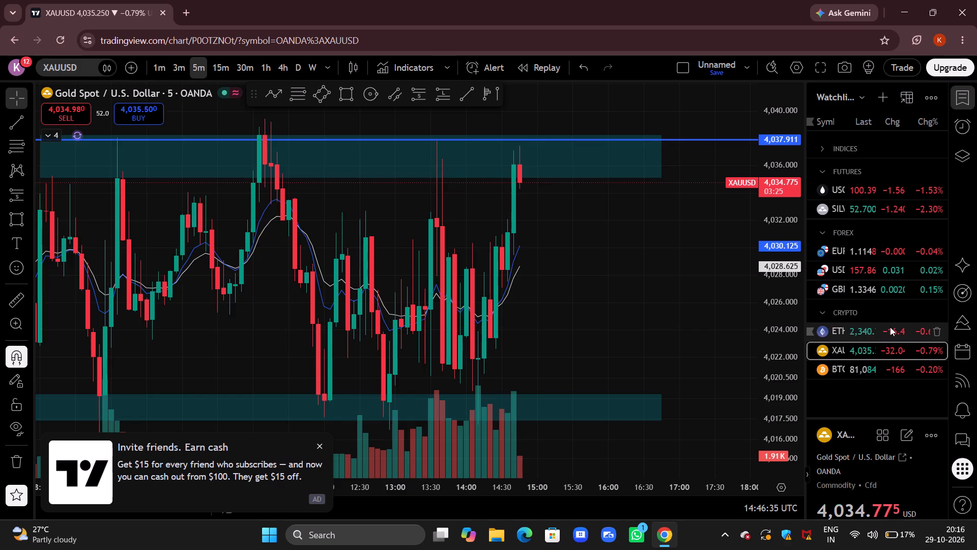
{"action": "left_click_drag", "start_coordinate": [697, 279], "coordinate": [697, 294]}
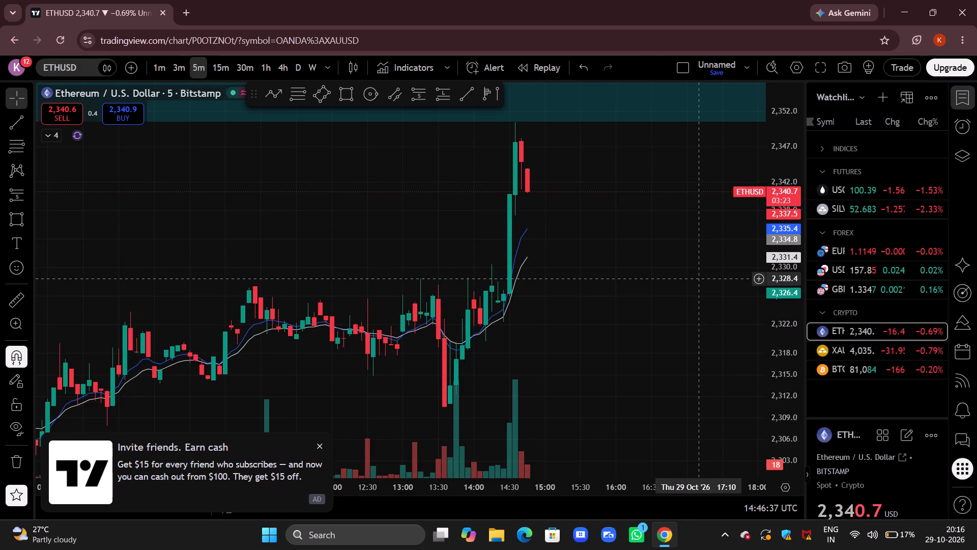
{"action": "left_click_drag", "start_coordinate": [697, 294], "coordinate": [724, 405]}
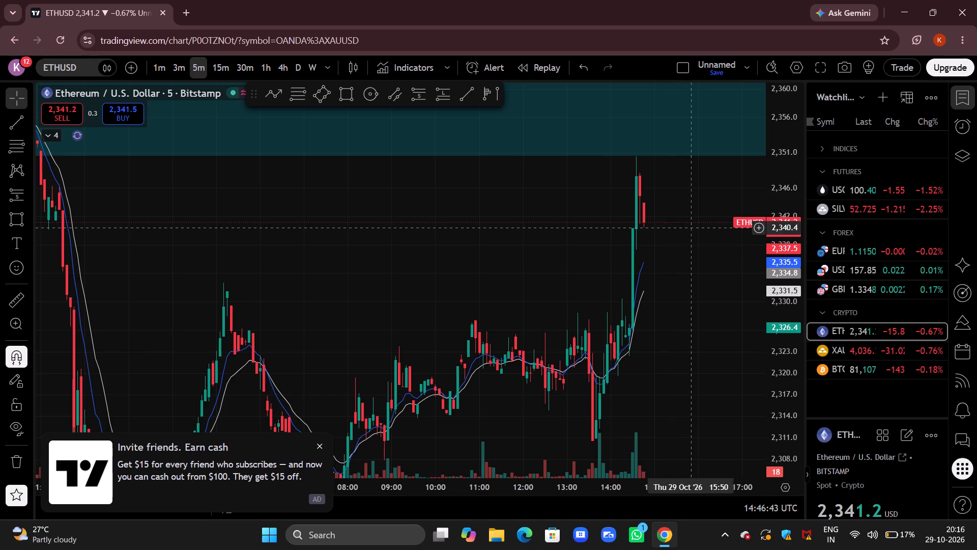
{"action": "left_click_drag", "start_coordinate": [768, 116], "coordinate": [760, 306]}
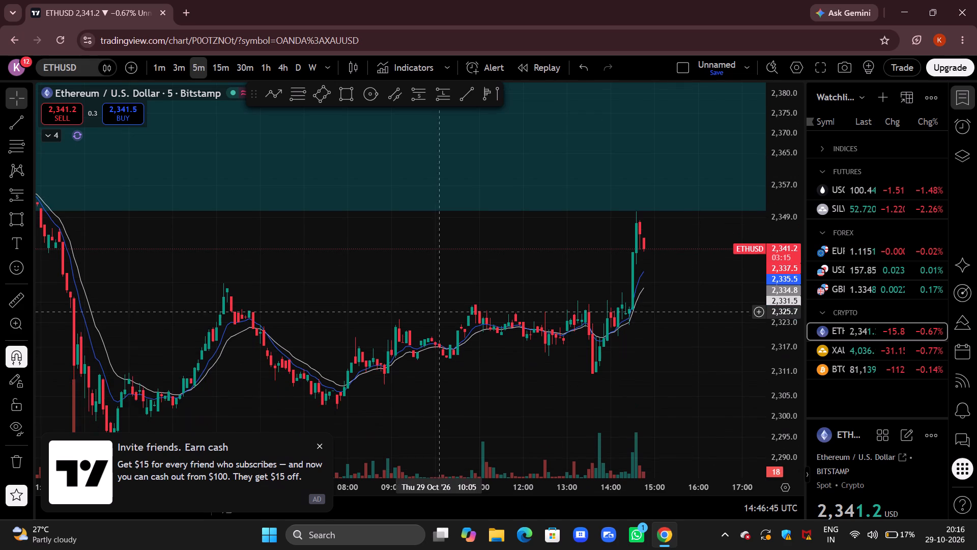
{"action": "left_click_drag", "start_coordinate": [437, 312], "coordinate": [650, 312]}
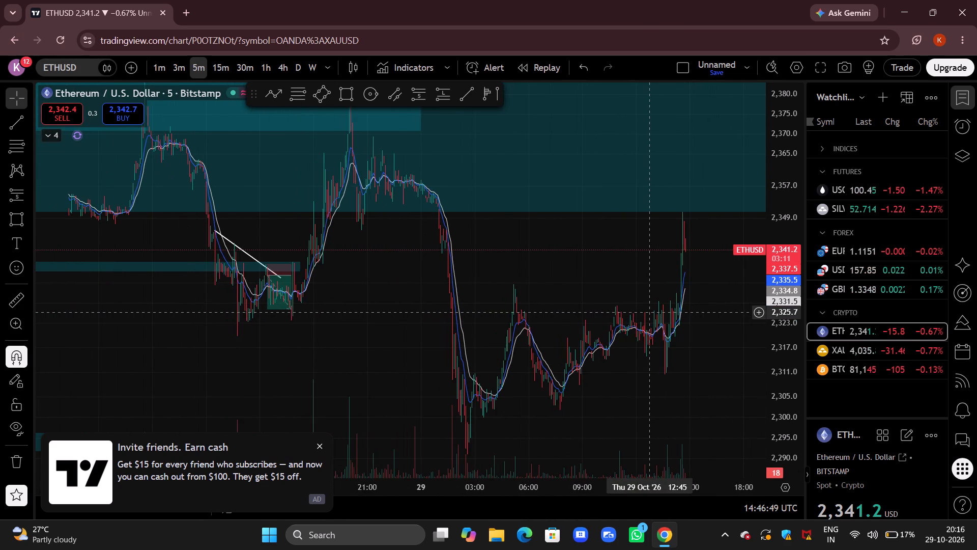
{"action": "left_click_drag", "start_coordinate": [650, 312], "coordinate": [654, 380]}
{"action": "left_click_drag", "start_coordinate": [626, 288], "coordinate": [542, 287]}
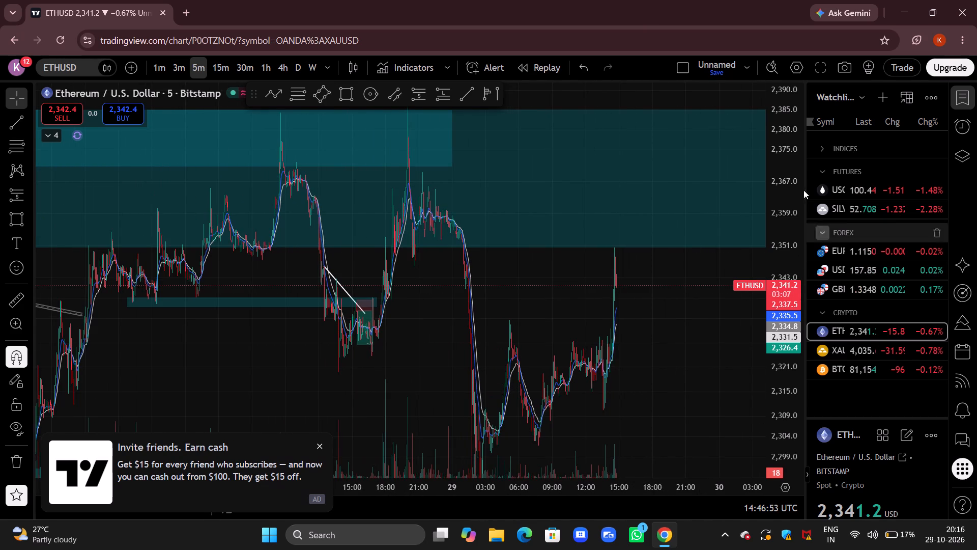
{"action": "left_click_drag", "start_coordinate": [776, 160], "coordinate": [775, 279]}
{"action": "left_click_drag", "start_coordinate": [674, 340], "coordinate": [675, 316]}
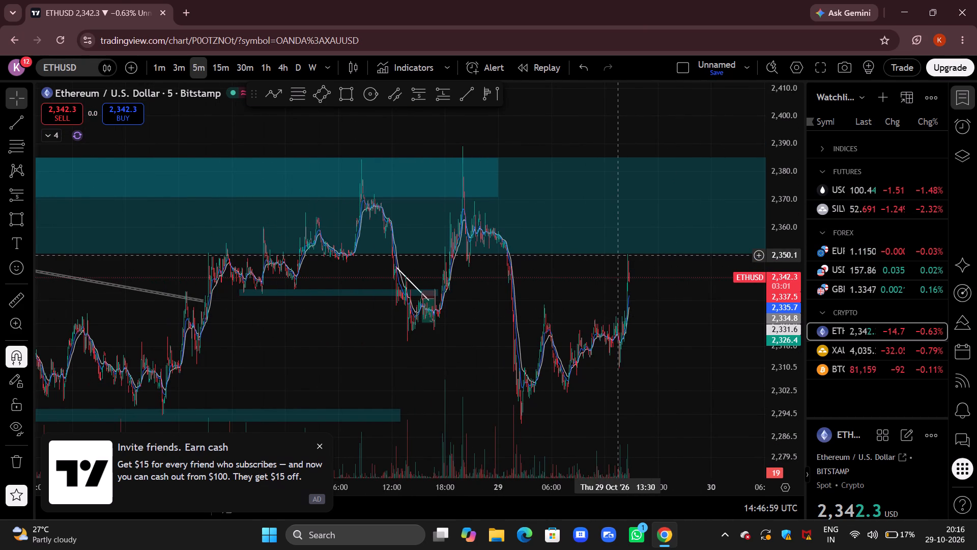
{"action": "left_click_drag", "start_coordinate": [691, 324], "coordinate": [658, 321]}
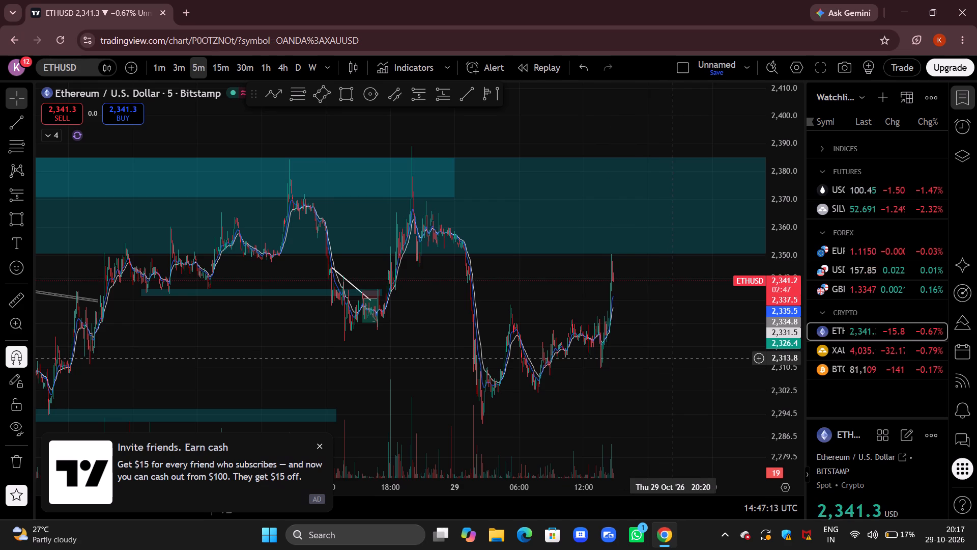
Return to gold (XAUUSD) and examine its 5-minute price action between the supply and demand zones.
{"action": "left_click", "coordinate": [861, 345]}
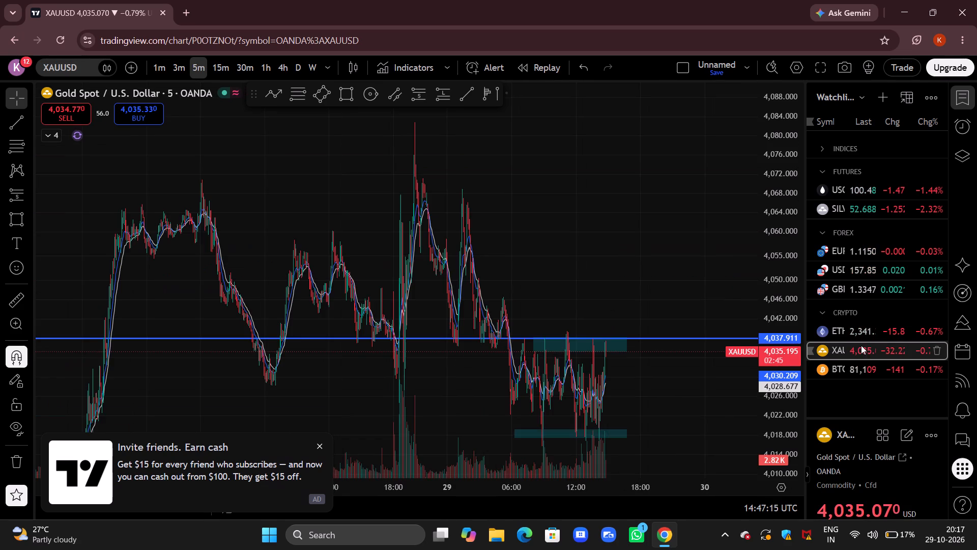
{"action": "left_click_drag", "start_coordinate": [599, 264], "coordinate": [613, 185]}
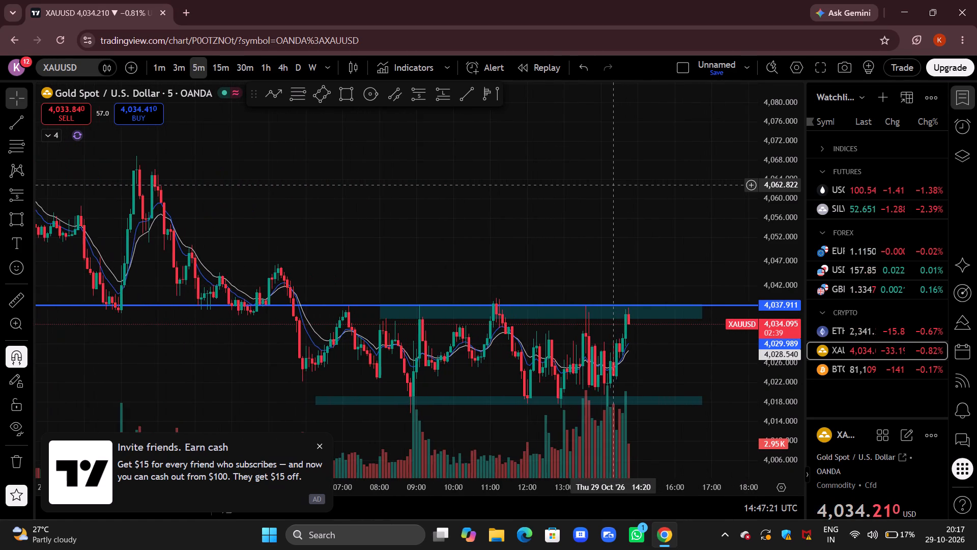
{"action": "left_click_drag", "start_coordinate": [600, 237], "coordinate": [510, 134]}
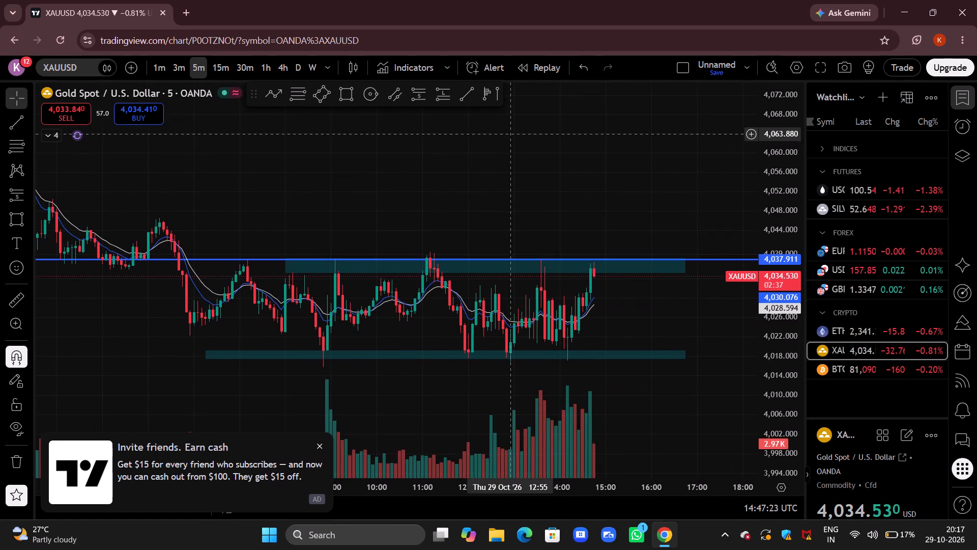
{"action": "left_click_drag", "start_coordinate": [718, 354], "coordinate": [667, 299]}
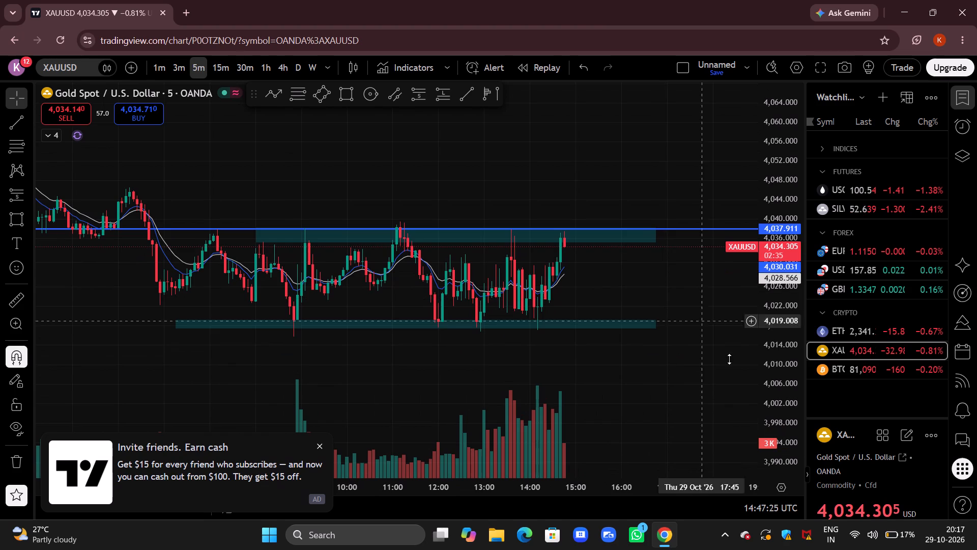
{"action": "left_click_drag", "start_coordinate": [775, 432], "coordinate": [747, 351]}
{"action": "left_click_drag", "start_coordinate": [637, 300], "coordinate": [586, 243]}
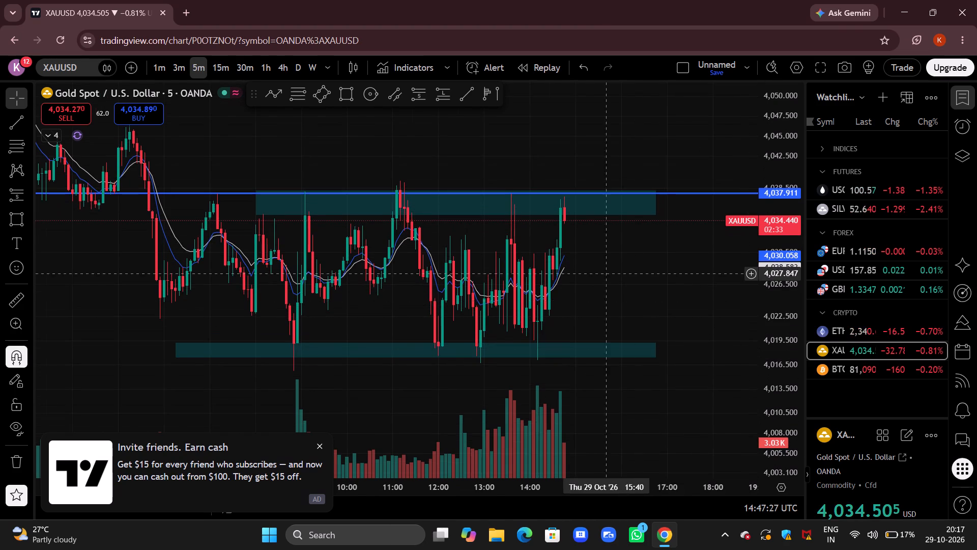
{"action": "left_click_drag", "start_coordinate": [586, 243], "coordinate": [580, 240]}
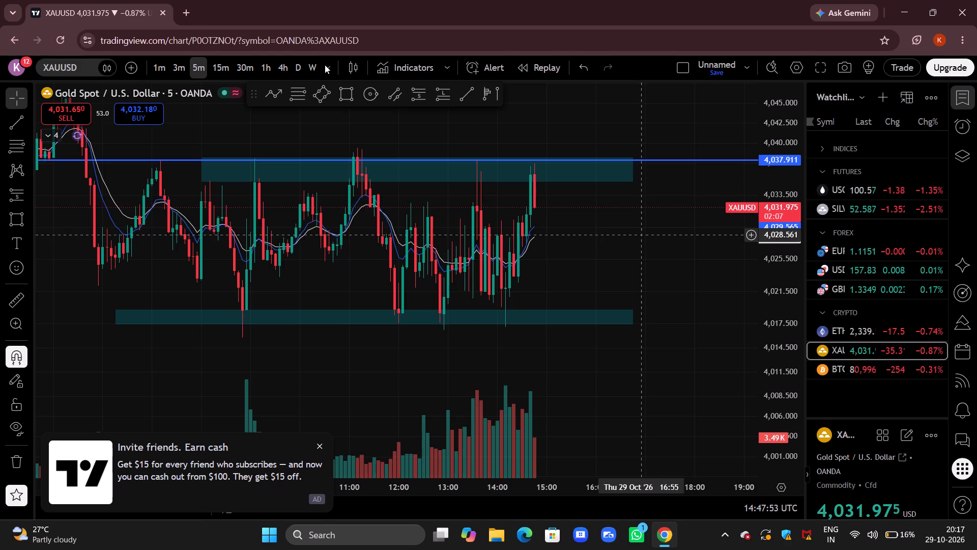
On gold's 1-minute chart, place a short position with entry at about 4,034.8 and target at about 4,026.
{"action": "left_click", "coordinate": [161, 69]}
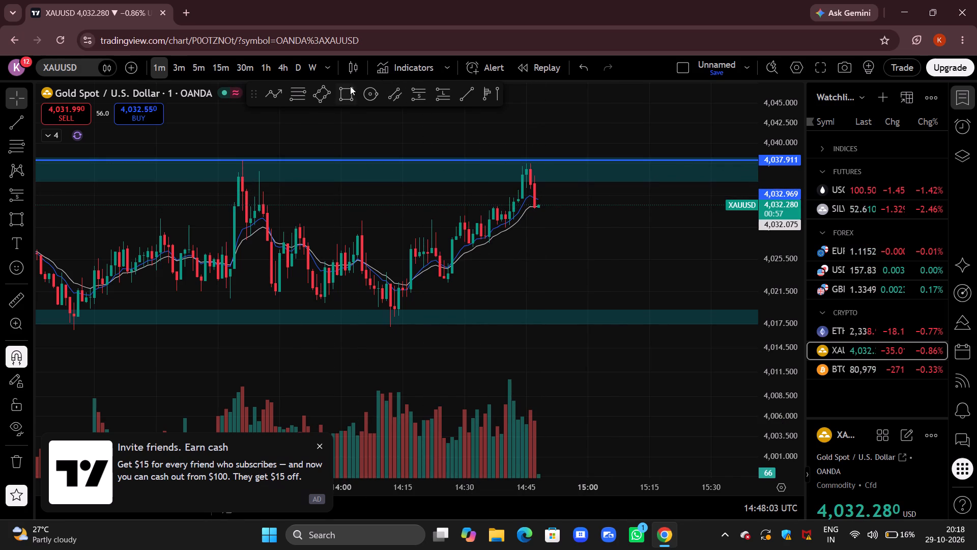
{"action": "left_click", "coordinate": [415, 99]}
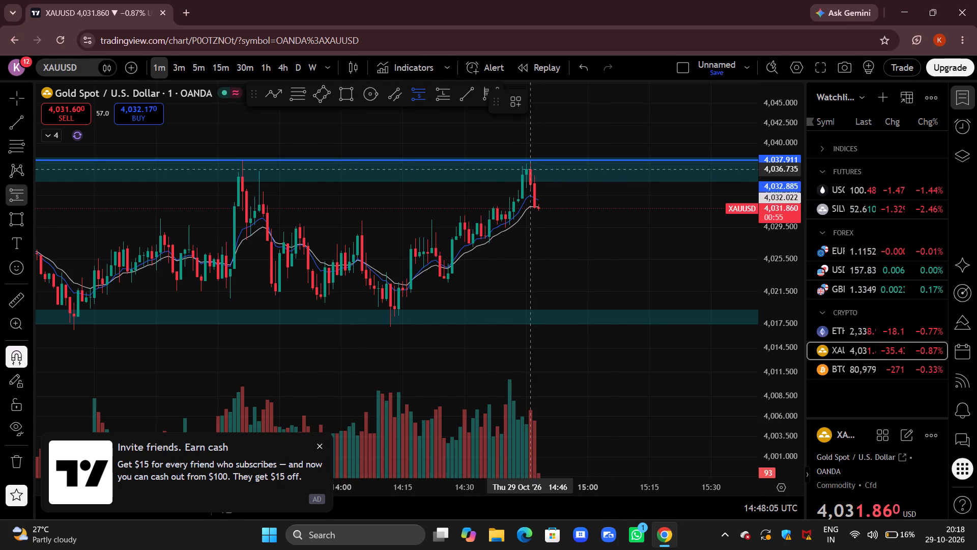
{"action": "left_click", "coordinate": [531, 184]}
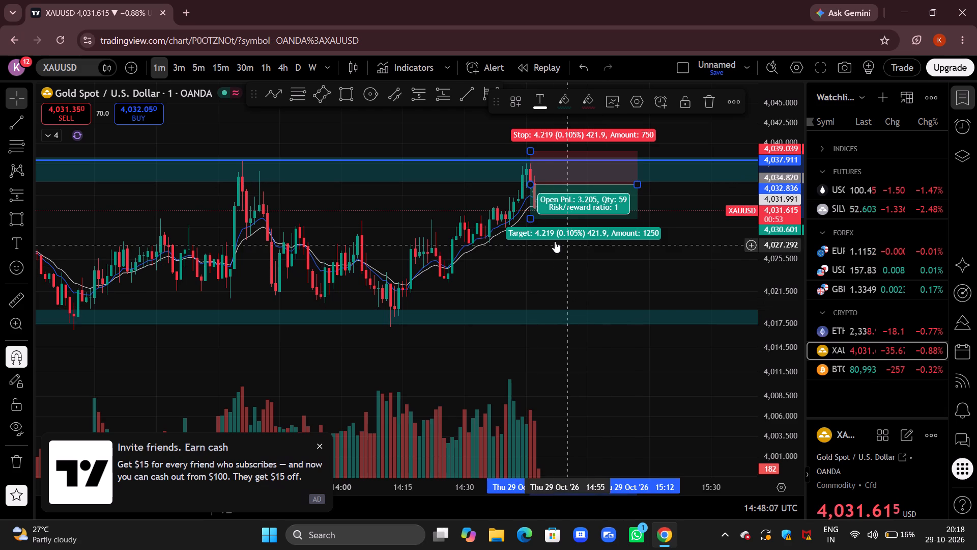
{"action": "left_click_drag", "start_coordinate": [526, 217], "coordinate": [528, 260]}
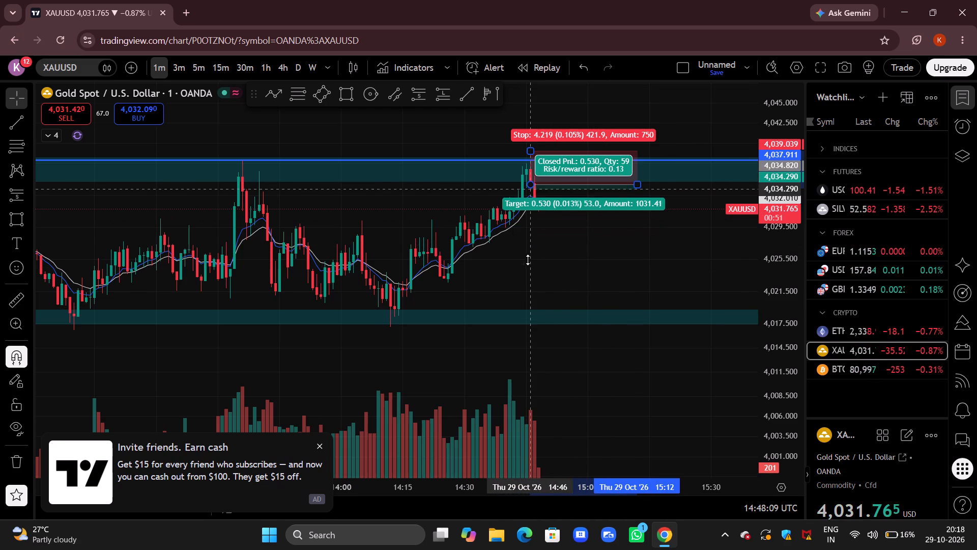
{"action": "left_click_drag", "start_coordinate": [528, 260], "coordinate": [450, 251]}
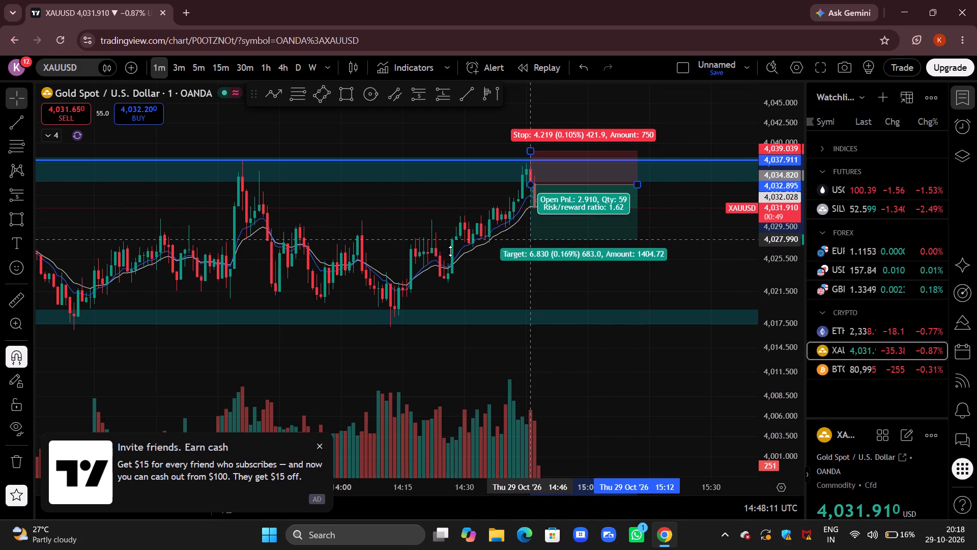
{"action": "left_click_drag", "start_coordinate": [450, 251], "coordinate": [440, 263]}
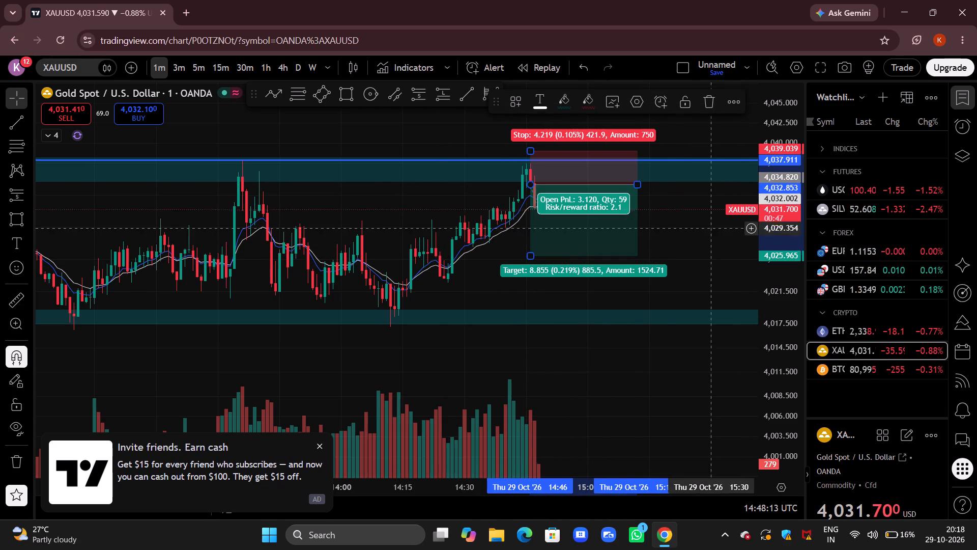
{"action": "left_click", "coordinate": [673, 248]}
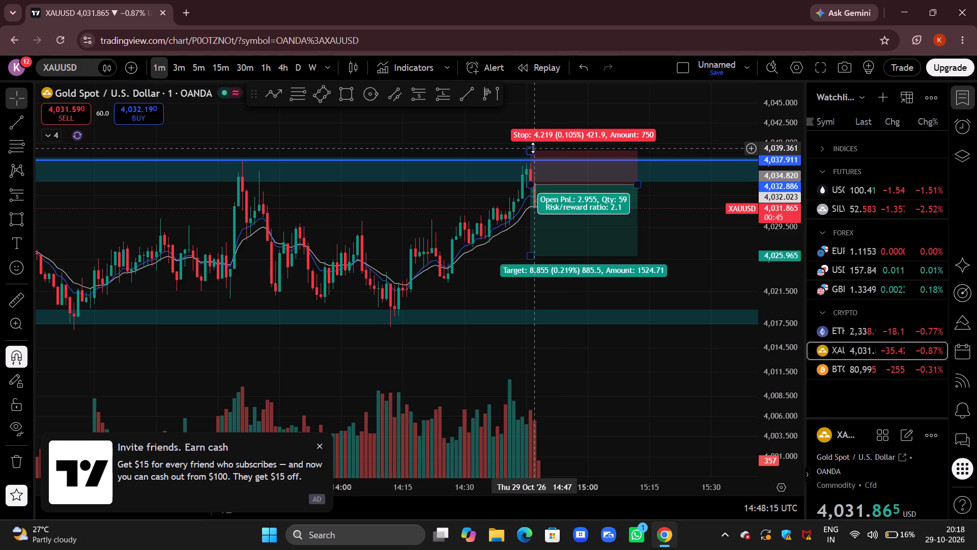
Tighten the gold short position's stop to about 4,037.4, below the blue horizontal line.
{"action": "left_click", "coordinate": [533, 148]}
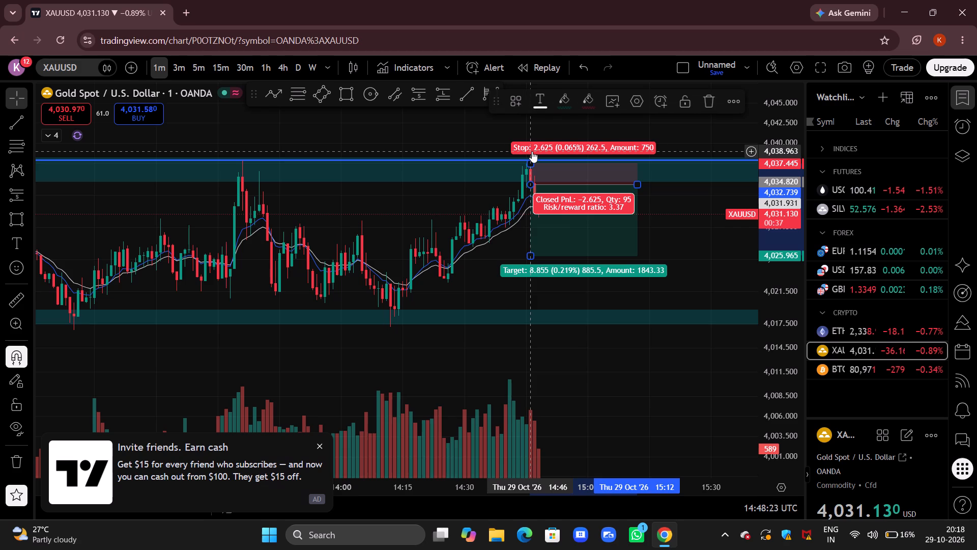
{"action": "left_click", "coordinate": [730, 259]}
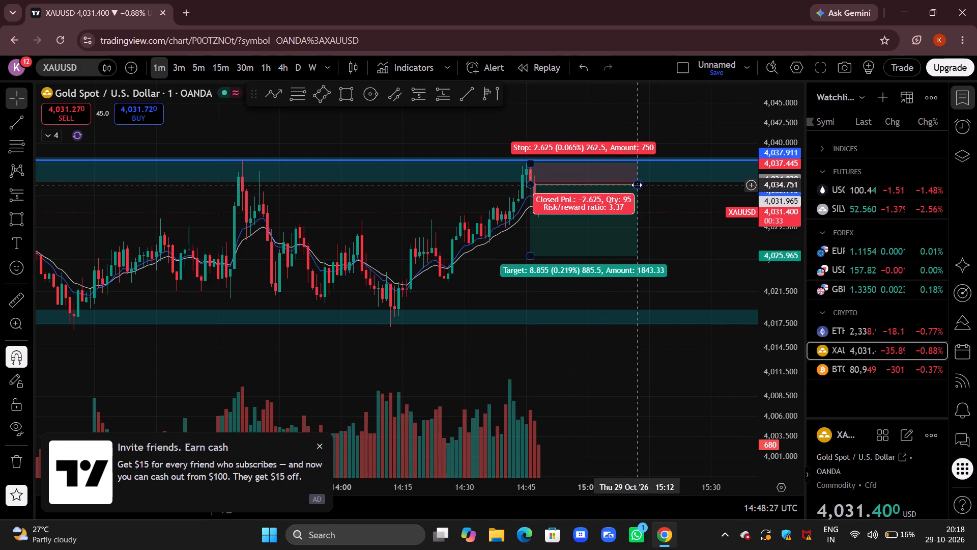
Adjust the gold short position's stop to about 4,037.9, level with the blue horizontal line.
{"action": "left_click_drag", "start_coordinate": [782, 352], "coordinate": [736, 197]}
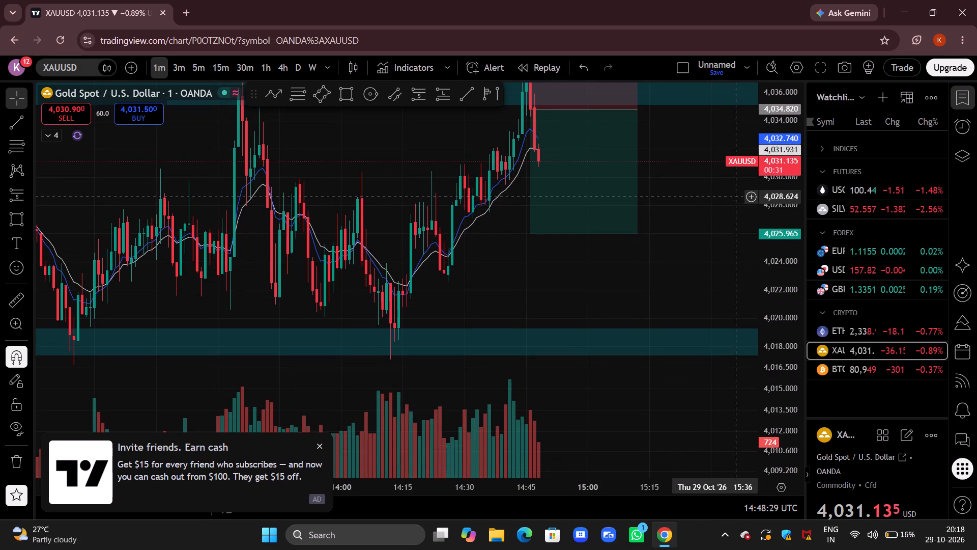
{"action": "left_click_drag", "start_coordinate": [686, 211], "coordinate": [682, 354]}
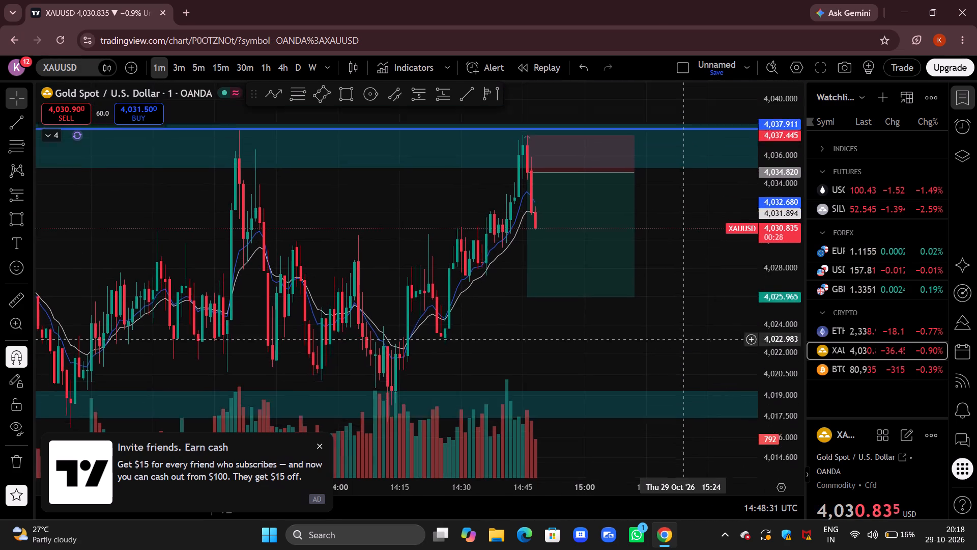
{"action": "left_click_drag", "start_coordinate": [682, 354], "coordinate": [678, 391]}
{"action": "left_click_drag", "start_coordinate": [523, 186], "coordinate": [487, 175]}
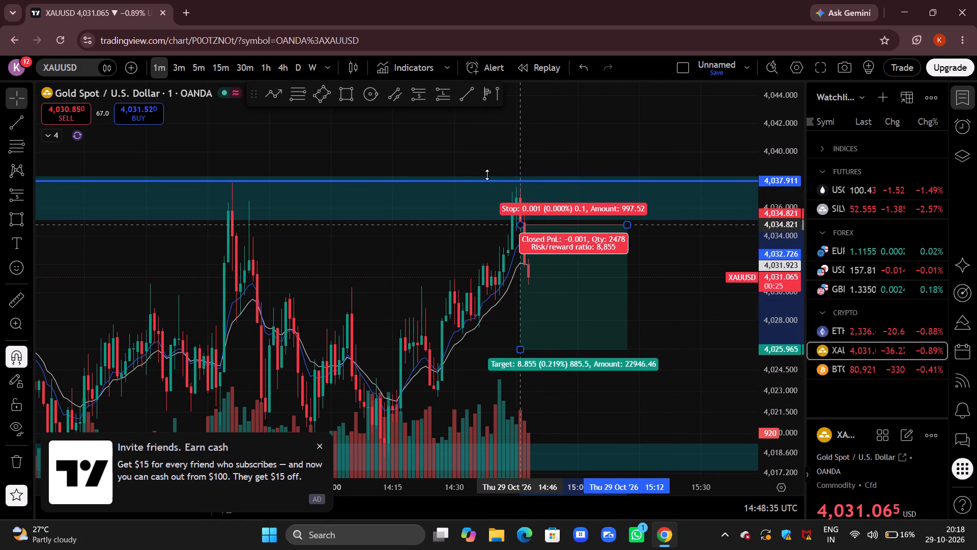
{"action": "left_click_drag", "start_coordinate": [487, 175], "coordinate": [534, 181]}
{"action": "left_click", "coordinate": [692, 283]}
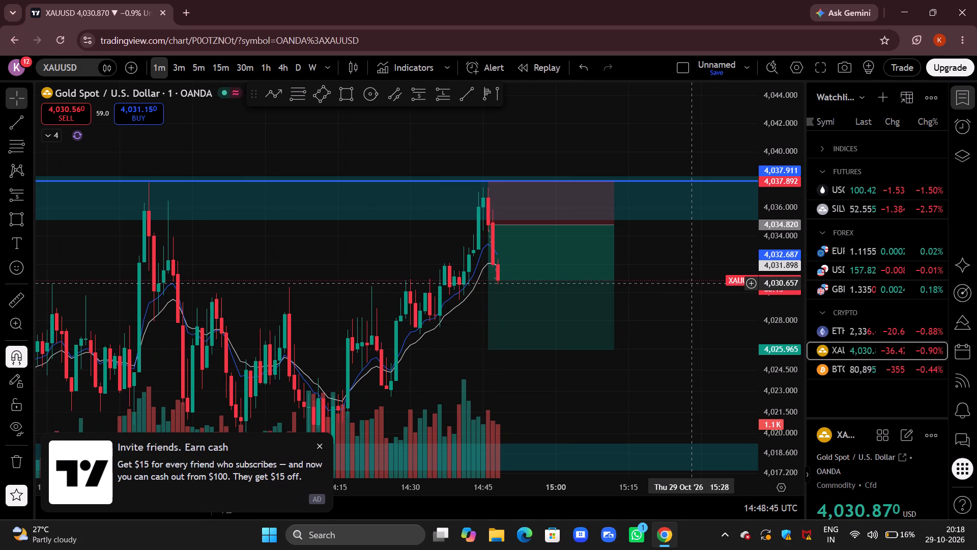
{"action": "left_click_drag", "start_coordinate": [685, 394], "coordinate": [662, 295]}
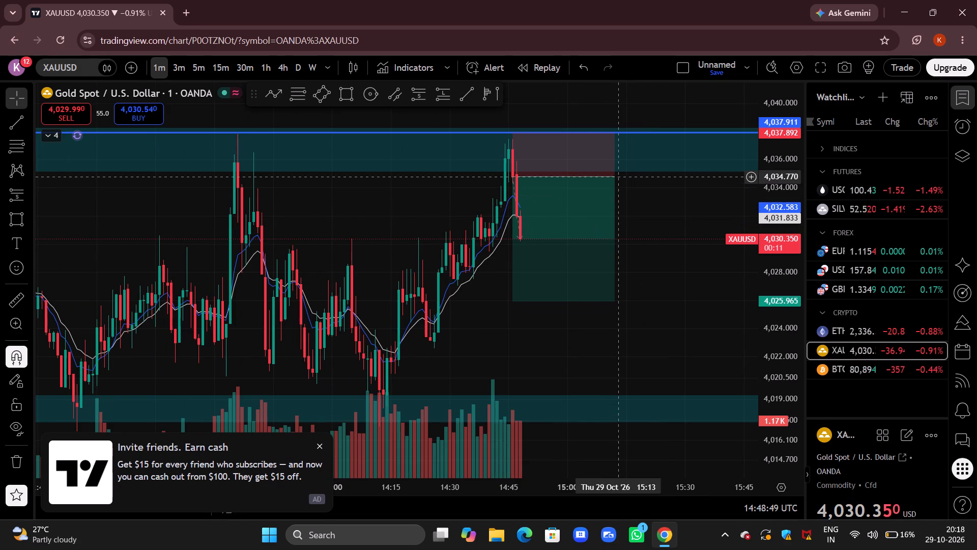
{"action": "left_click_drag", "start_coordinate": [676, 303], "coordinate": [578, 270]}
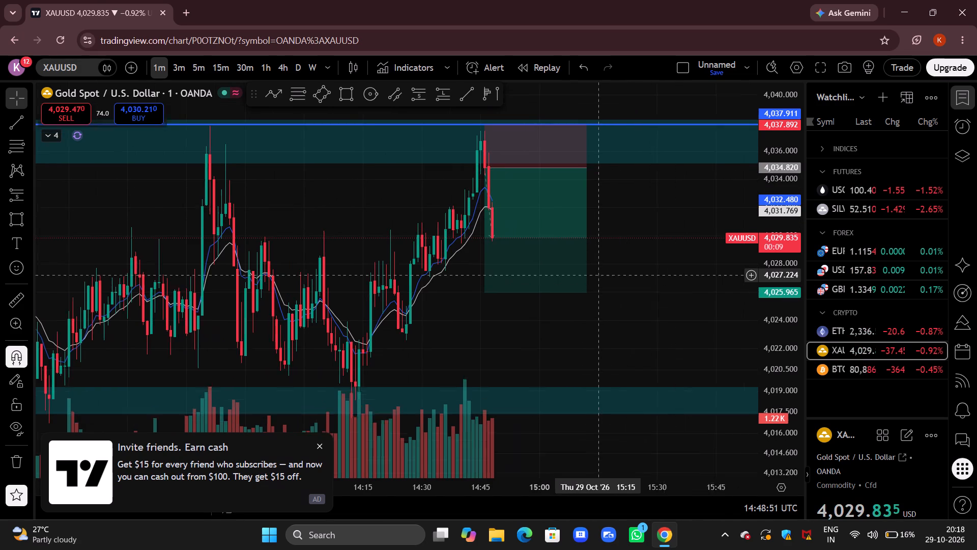
Extend the gold short position's target down to about 4,023.7.
{"action": "left_click_drag", "start_coordinate": [578, 270], "coordinate": [576, 269]}
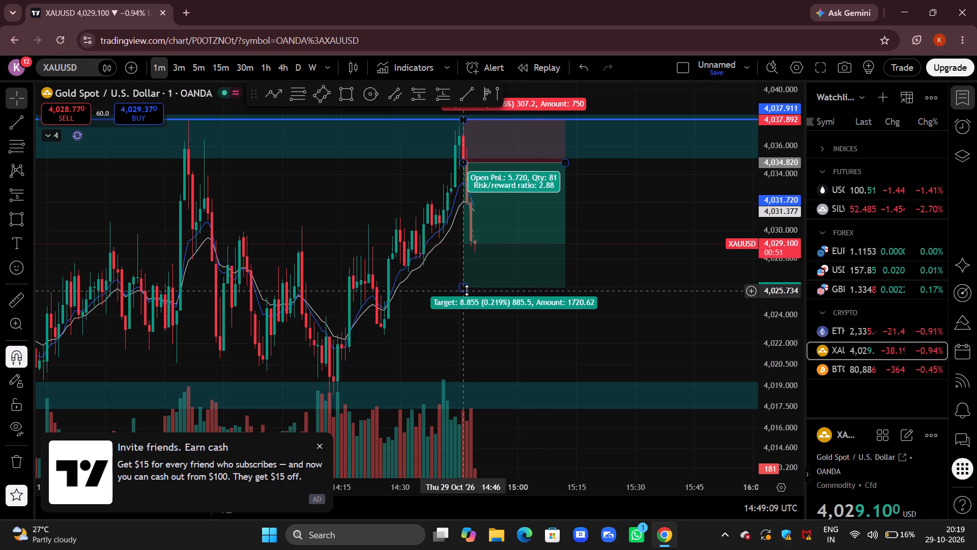
{"action": "left_click_drag", "start_coordinate": [467, 290], "coordinate": [385, 322]}
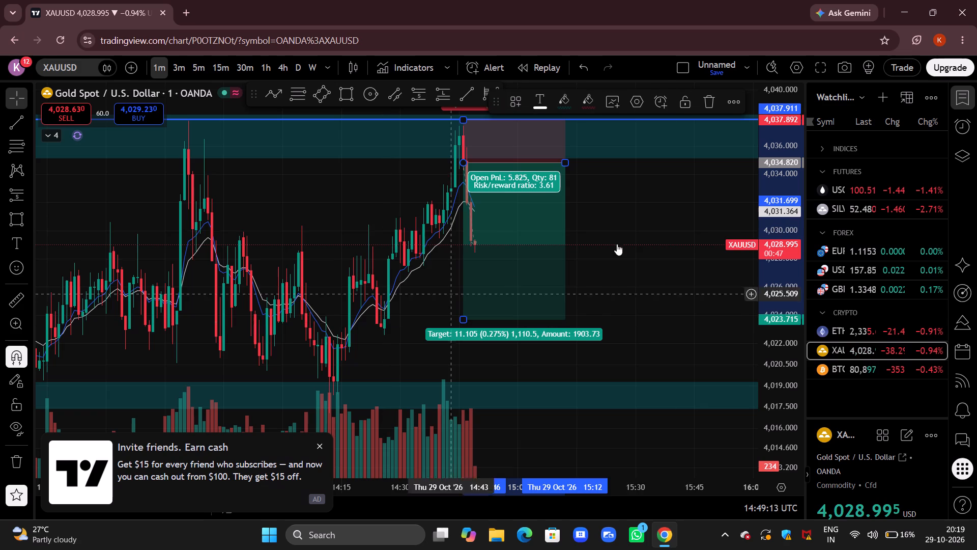
{"action": "left_click", "coordinate": [673, 234]}
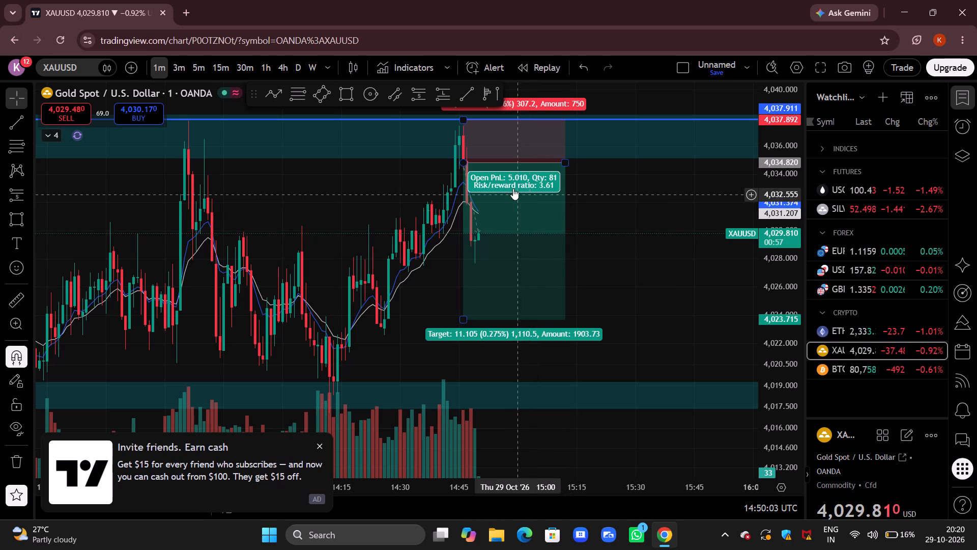
{"action": "left_click_drag", "start_coordinate": [636, 229], "coordinate": [602, 267]}
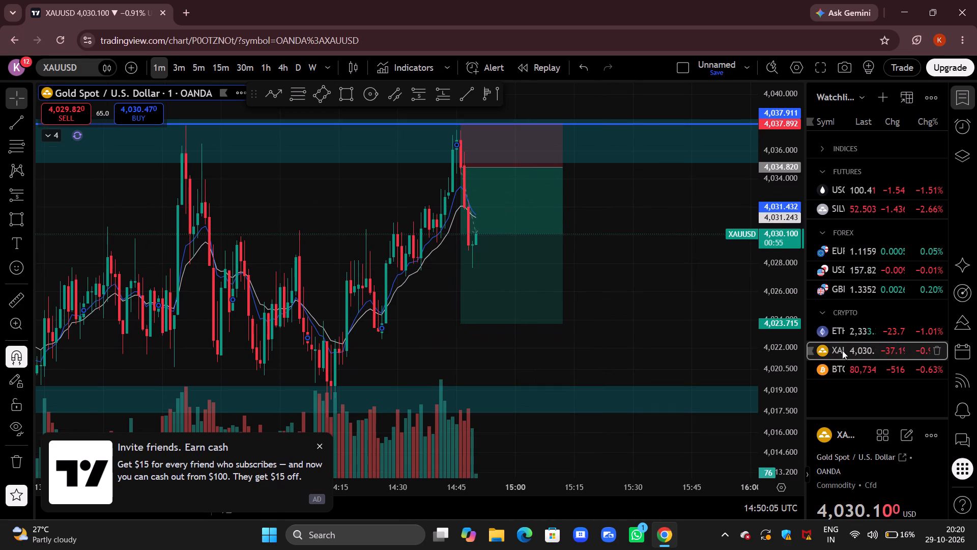
Check Ethereum's 1-minute chart and examine Bitcoin's price action around its short position on the 1-minute and 5-minute charts.
{"action": "left_click", "coordinate": [864, 330]}
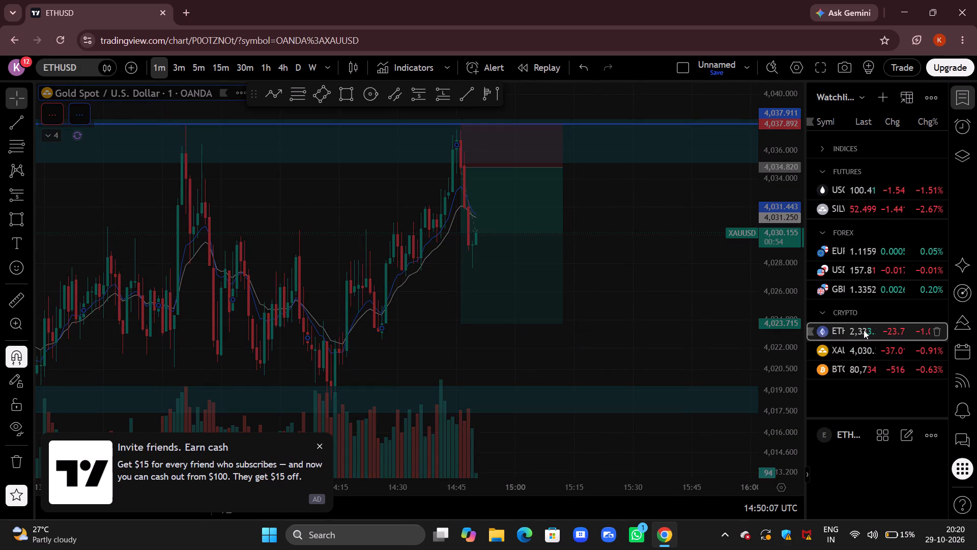
{"action": "left_click", "coordinate": [884, 365]}
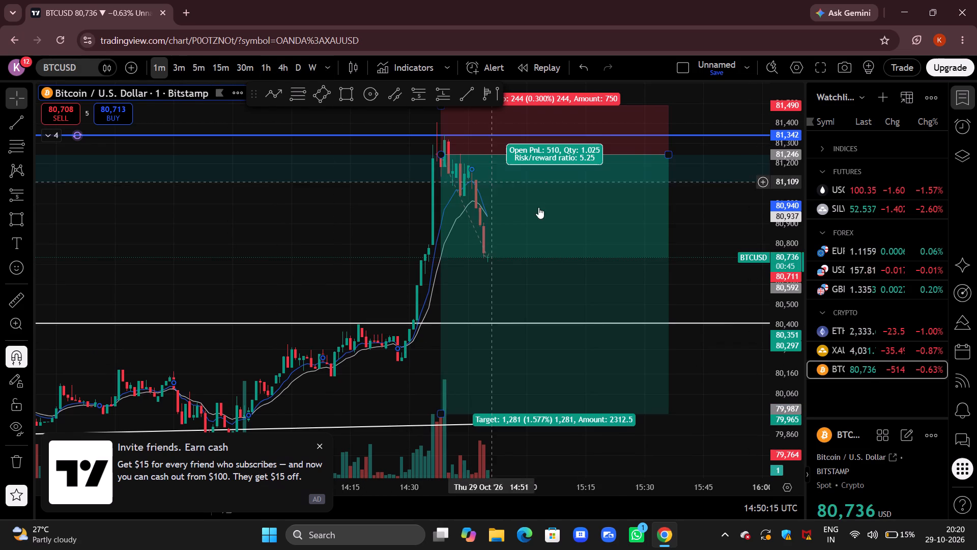
{"action": "left_click_drag", "start_coordinate": [721, 226], "coordinate": [636, 259]}
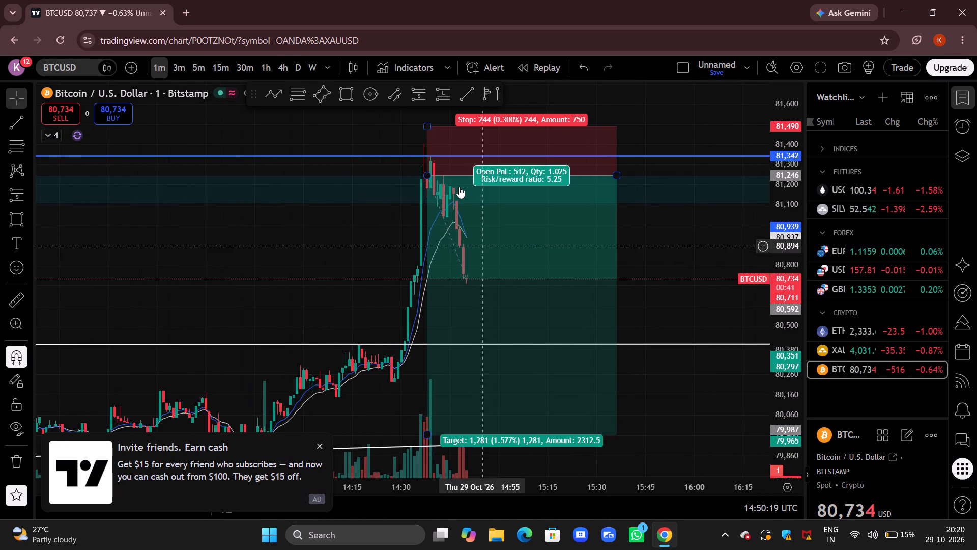
{"action": "left_click", "coordinate": [199, 69]}
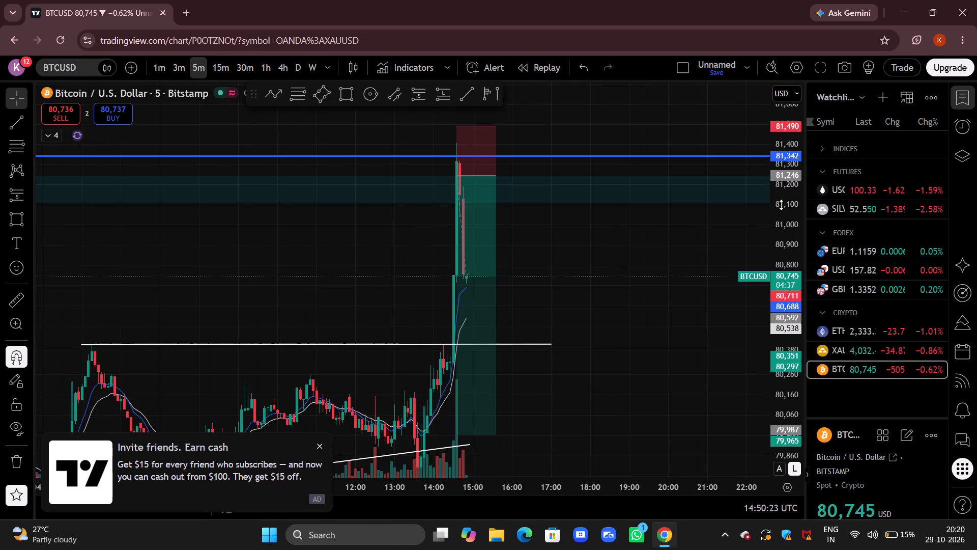
{"action": "left_click_drag", "start_coordinate": [782, 198], "coordinate": [773, 402]}
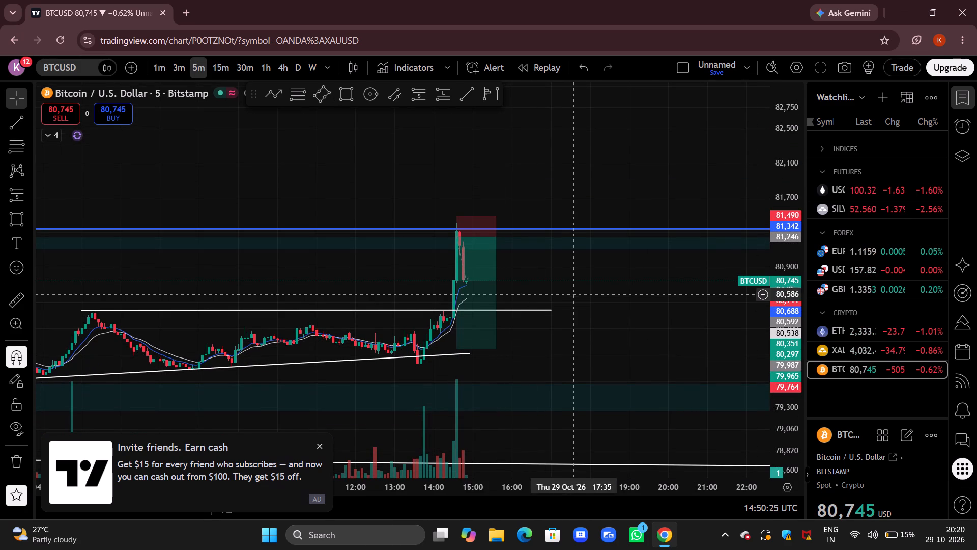
{"action": "left_click_drag", "start_coordinate": [579, 293], "coordinate": [676, 273]}
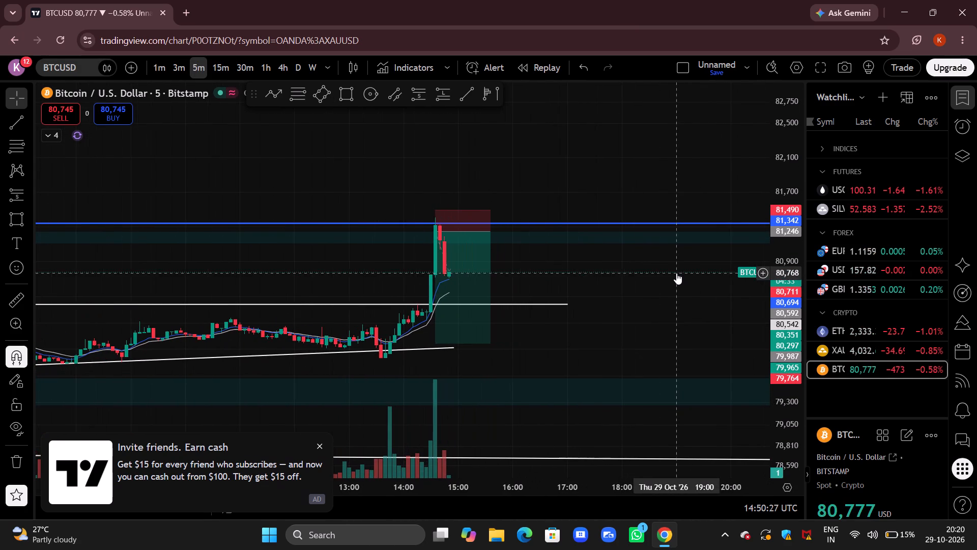
{"action": "left_click_drag", "start_coordinate": [793, 404], "coordinate": [777, 291]}
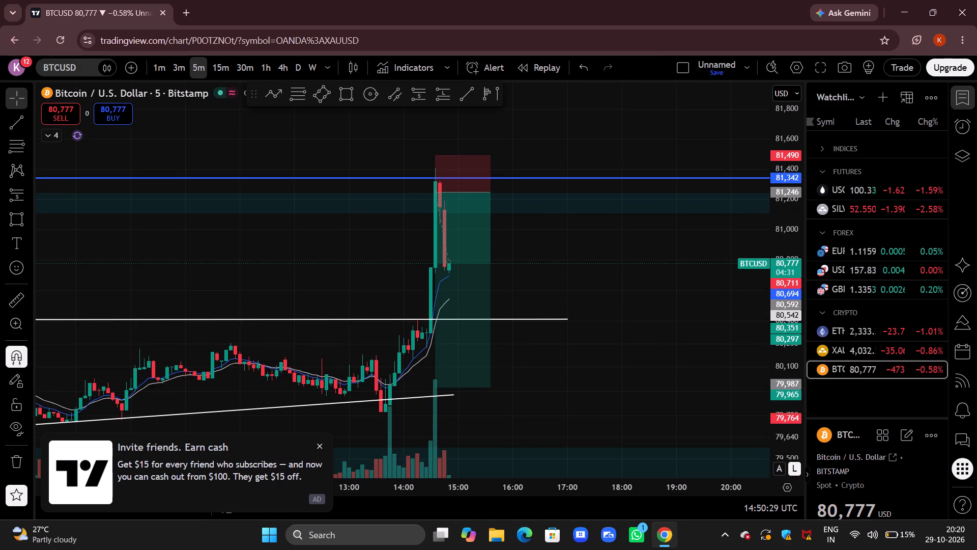
{"action": "left_click_drag", "start_coordinate": [552, 268], "coordinate": [601, 259]}
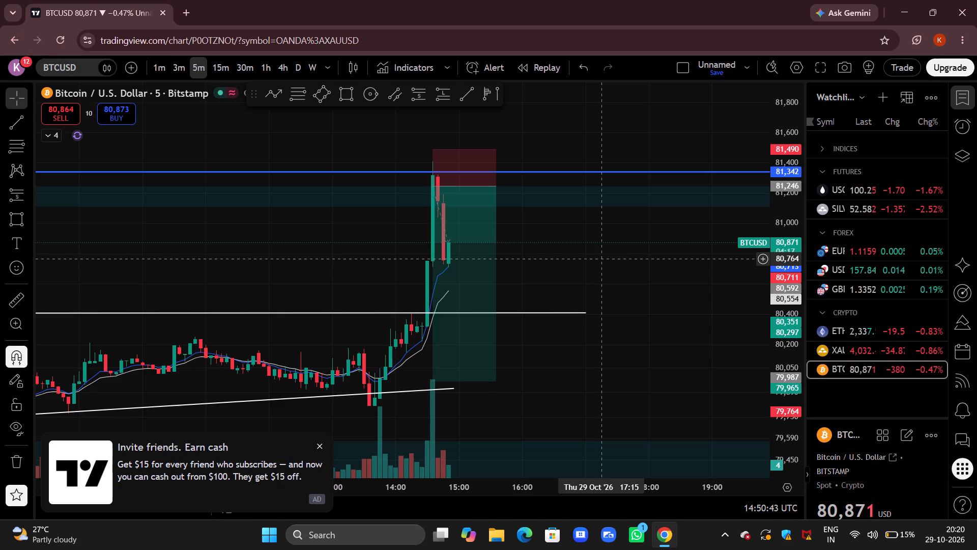
Minimise the browser and launch Kuro from the desktop.
{"action": "left_click", "coordinate": [897, 5]}
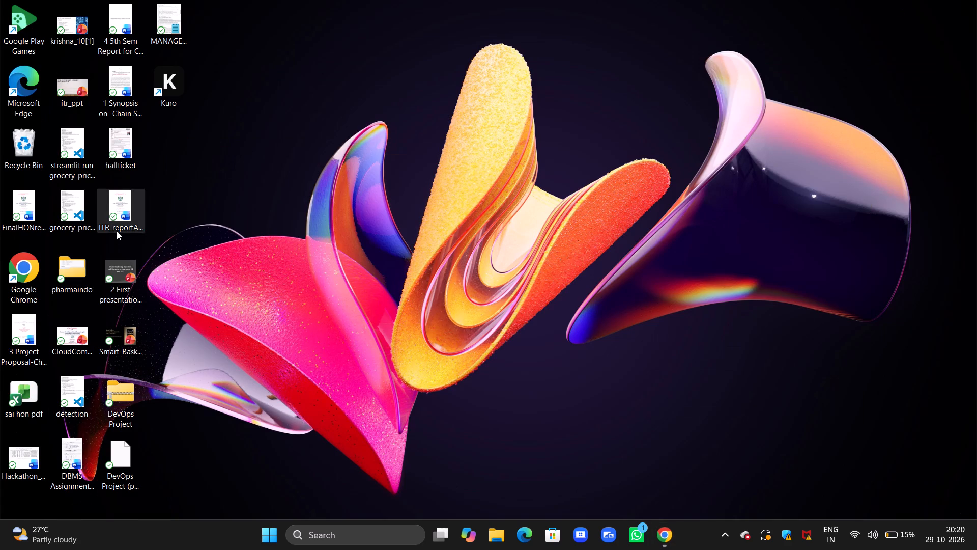
{"action": "double_click", "coordinate": [167, 85]}
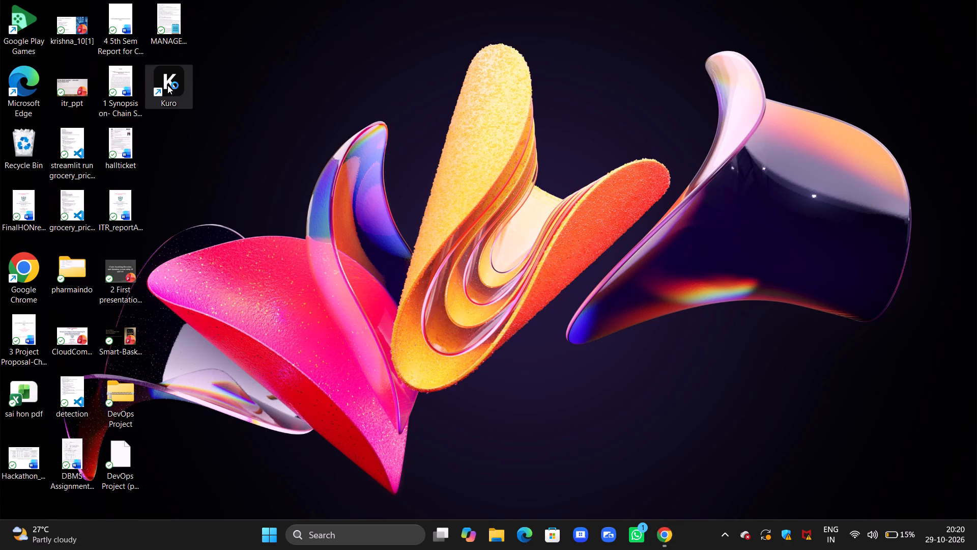
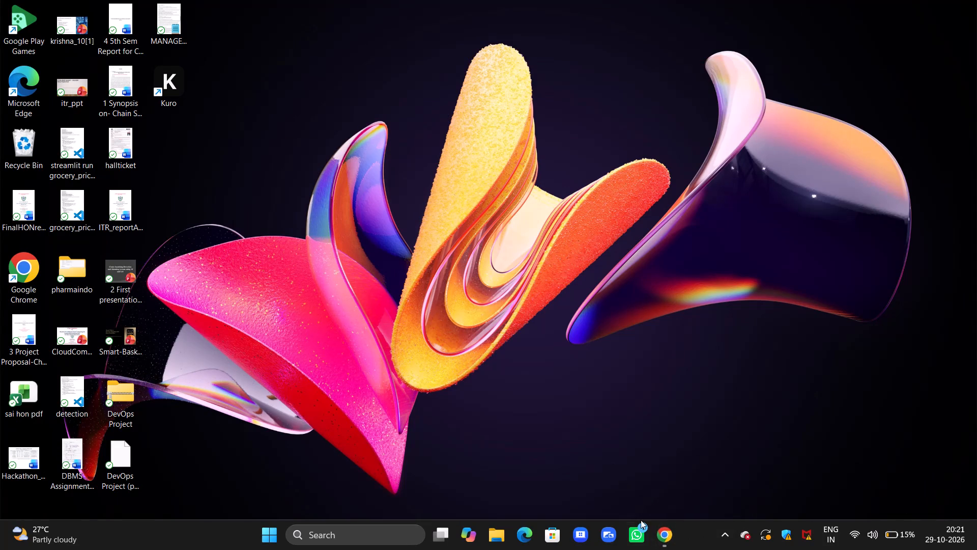
Switch back to Chrome and review gold on the 5-, 3- and 1-minute charts around its short position, plus Ethereum's 1-minute chart.
{"action": "left_click", "coordinate": [660, 539]}
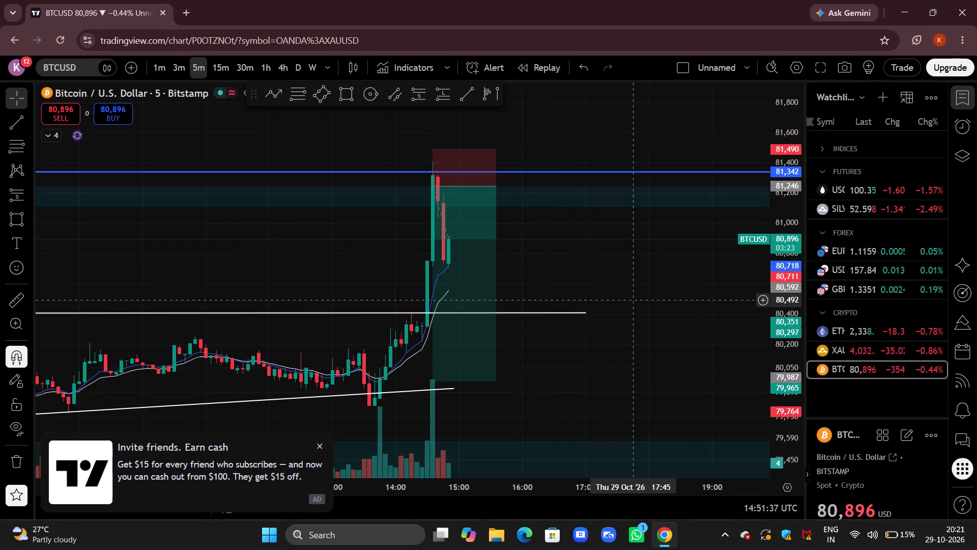
{"action": "left_click_drag", "start_coordinate": [633, 300], "coordinate": [613, 237]}
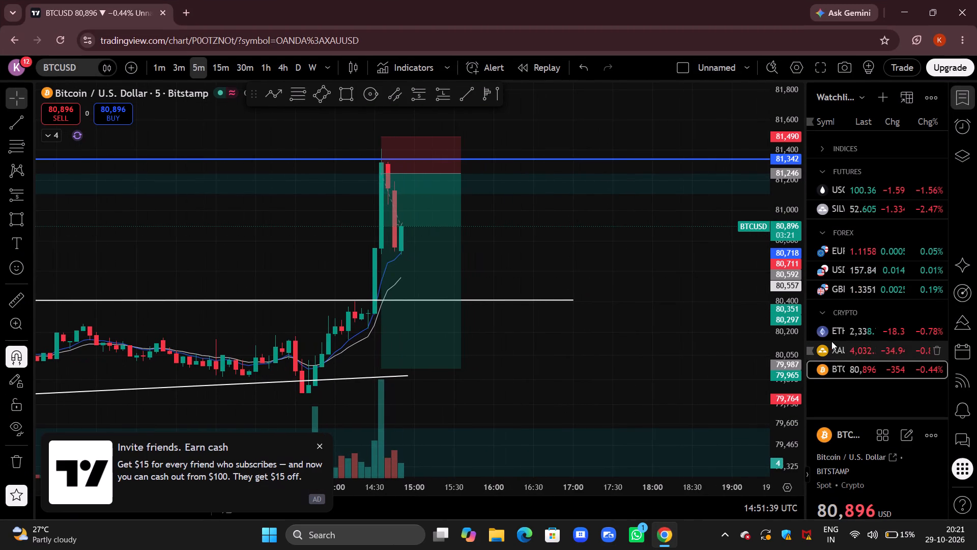
{"action": "left_click", "coordinate": [840, 341]}
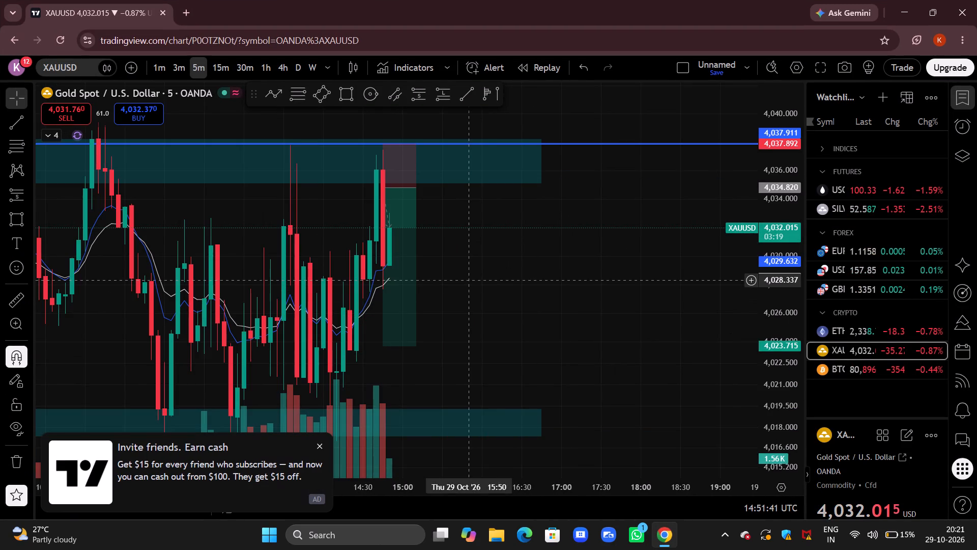
{"action": "left_click_drag", "start_coordinate": [472, 280], "coordinate": [567, 235]}
{"action": "left_click_drag", "start_coordinate": [790, 170], "coordinate": [777, 290]}
{"action": "left_click_drag", "start_coordinate": [531, 193], "coordinate": [553, 187]}
{"action": "left_click_drag", "start_coordinate": [534, 245], "coordinate": [570, 211]}
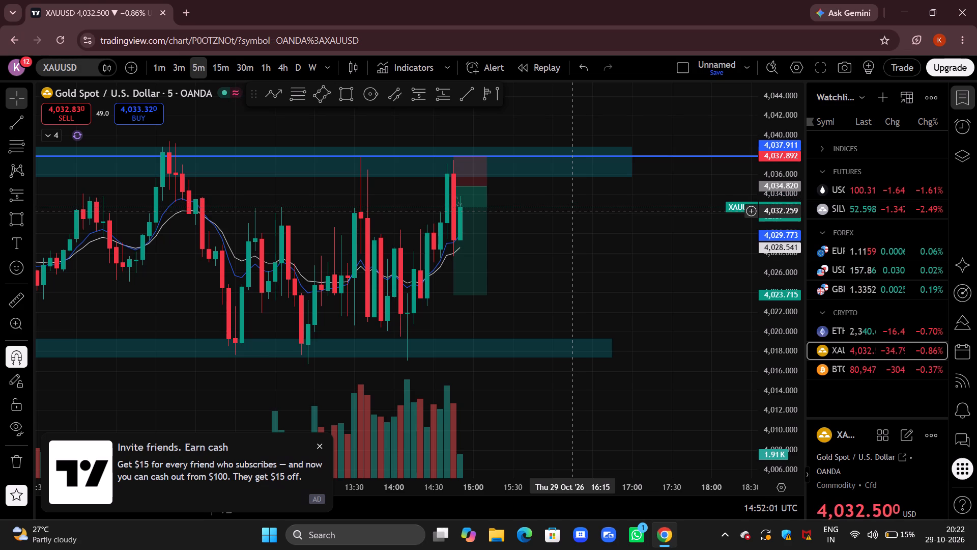
{"action": "left_click", "coordinate": [182, 63]}
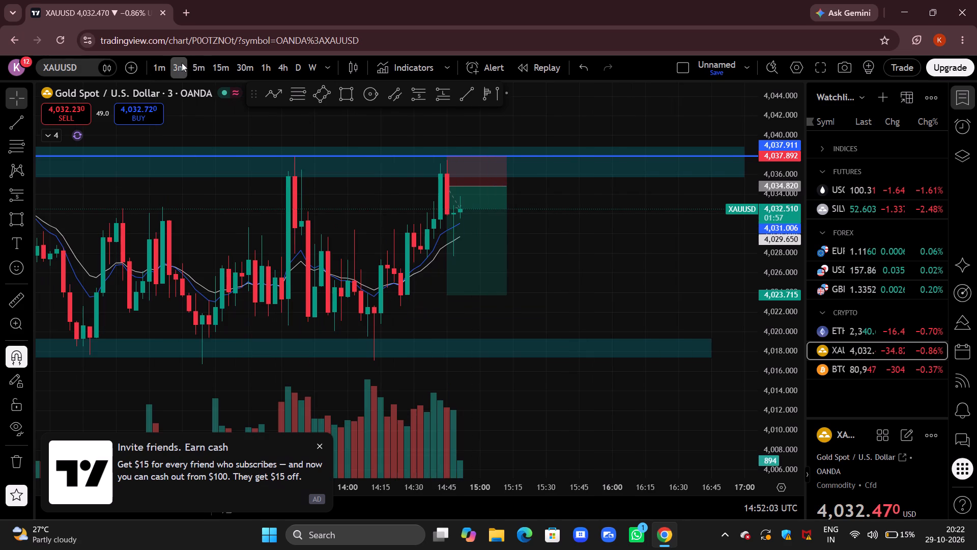
{"action": "left_click", "coordinate": [155, 71]}
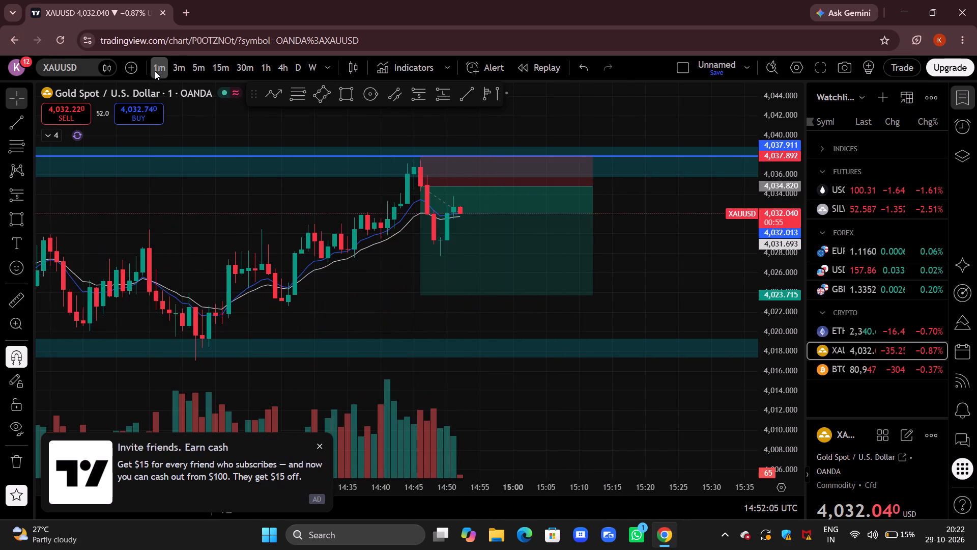
{"action": "left_click_drag", "start_coordinate": [660, 265], "coordinate": [630, 265]}
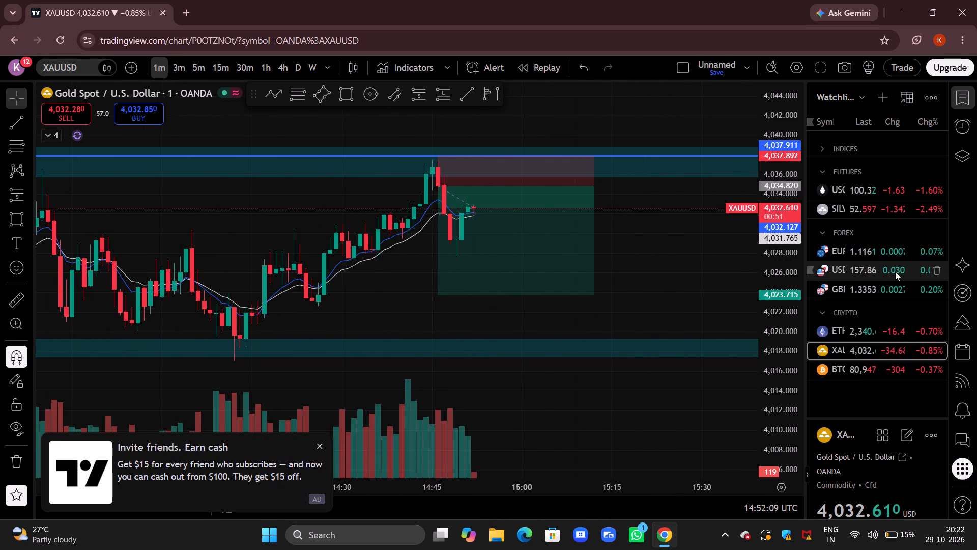
{"action": "left_click", "coordinate": [855, 337]}
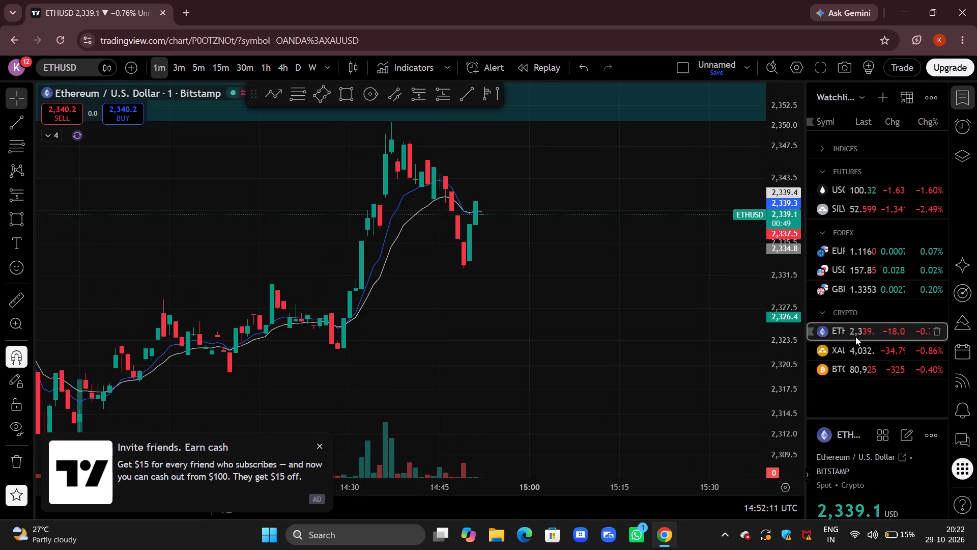
Shorten the Bitcoin short position on the 1-minute chart so that it ends at about 15:19.
{"action": "left_click", "coordinate": [875, 379]}
{"action": "left_click", "coordinate": [886, 371]}
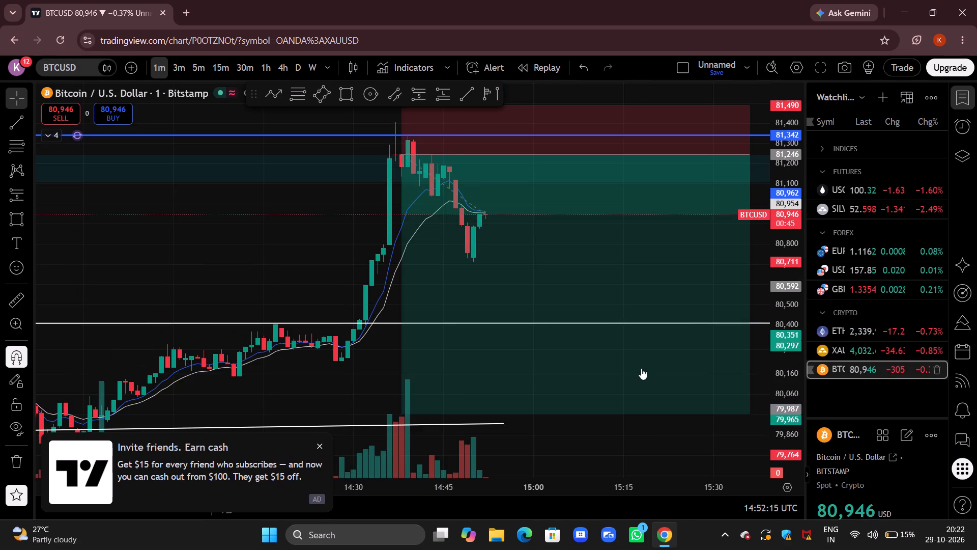
{"action": "left_click_drag", "start_coordinate": [319, 235], "coordinate": [213, 273]}
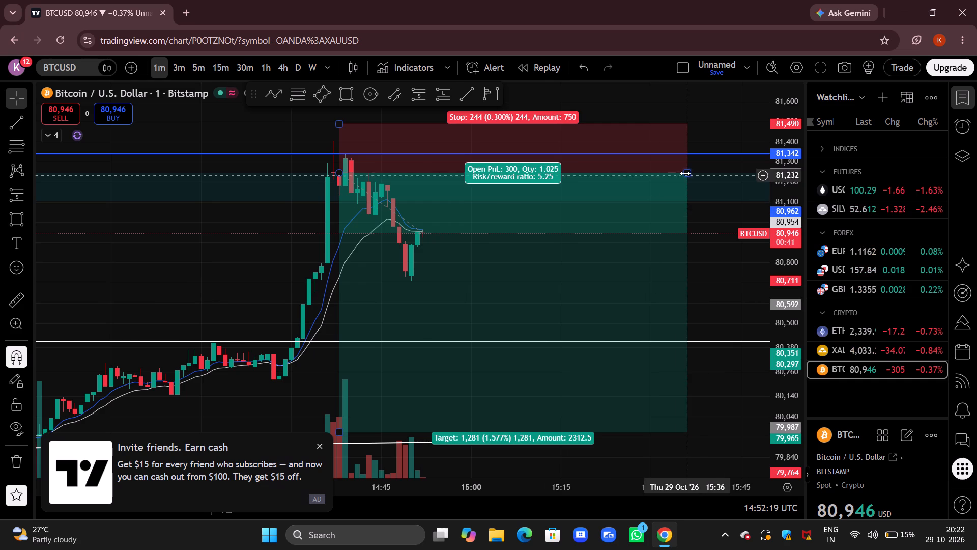
{"action": "left_click_drag", "start_coordinate": [685, 173], "coordinate": [585, 180]}
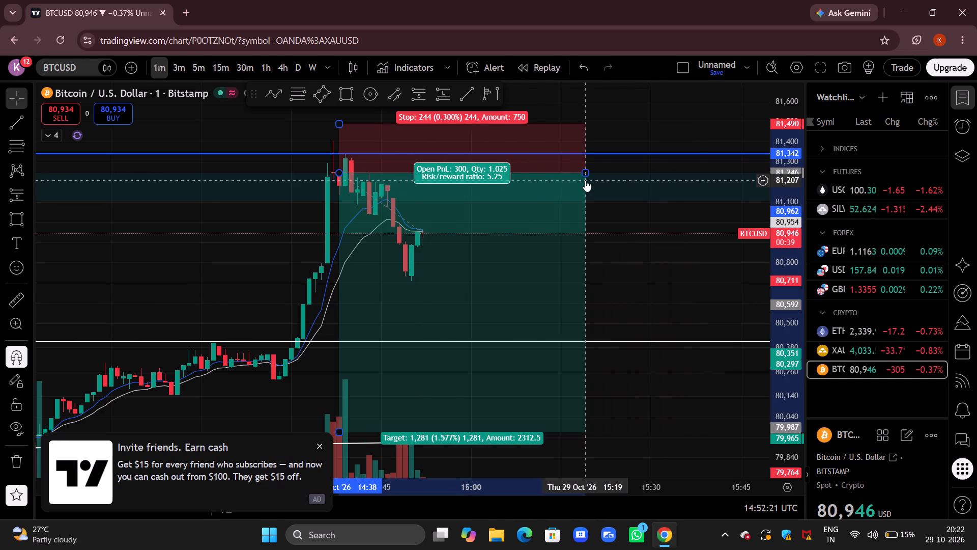
{"action": "left_click", "coordinate": [681, 325]}
{"action": "left_click_drag", "start_coordinate": [679, 298], "coordinate": [637, 288]}
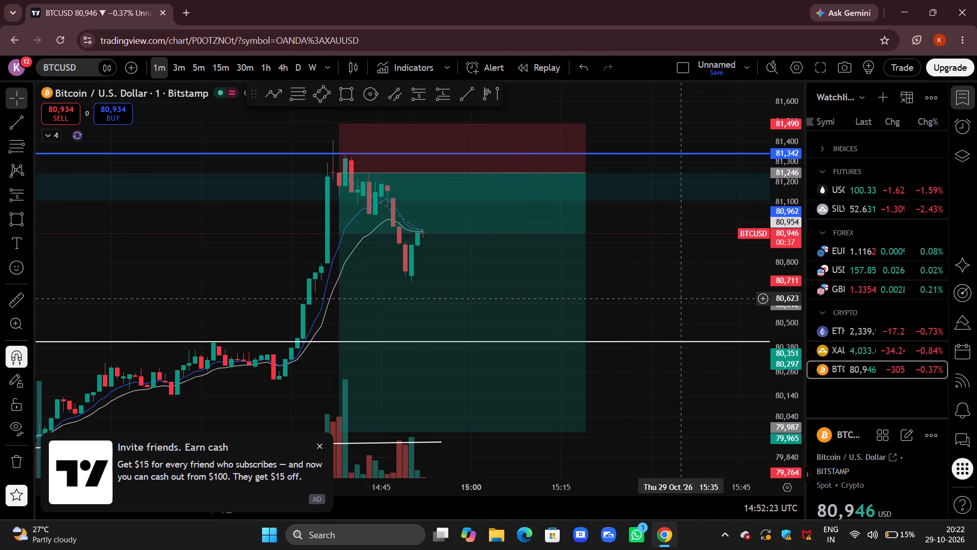
{"action": "left_click_drag", "start_coordinate": [637, 288], "coordinate": [617, 286]}
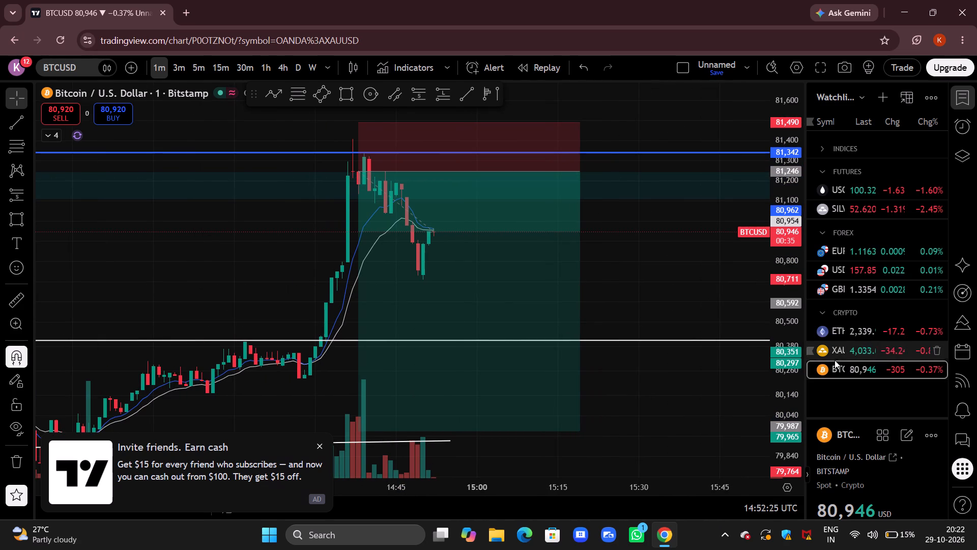
Raise the gold short position's target to about 4,024.45 on the 1-minute chart.
{"action": "left_click", "coordinate": [841, 354]}
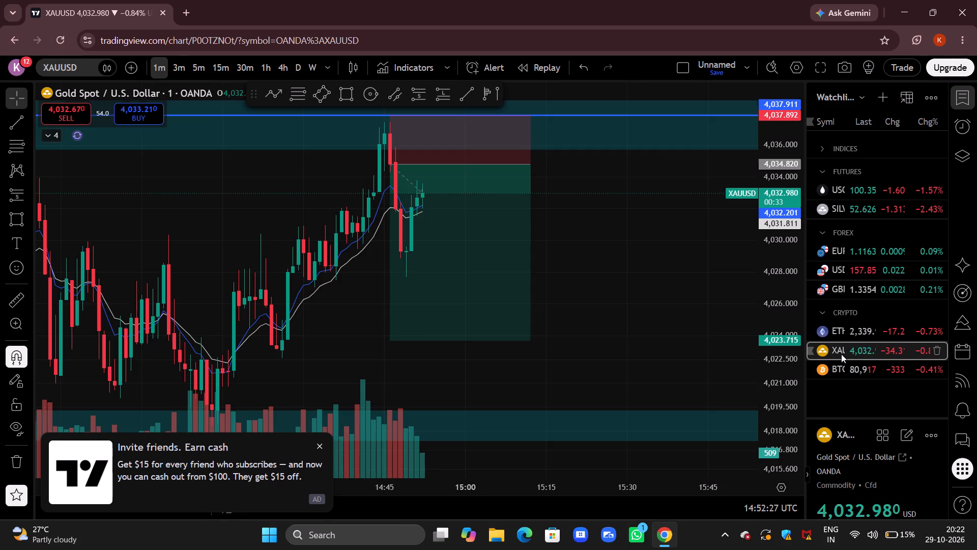
{"action": "left_click_drag", "start_coordinate": [654, 267], "coordinate": [635, 274]}
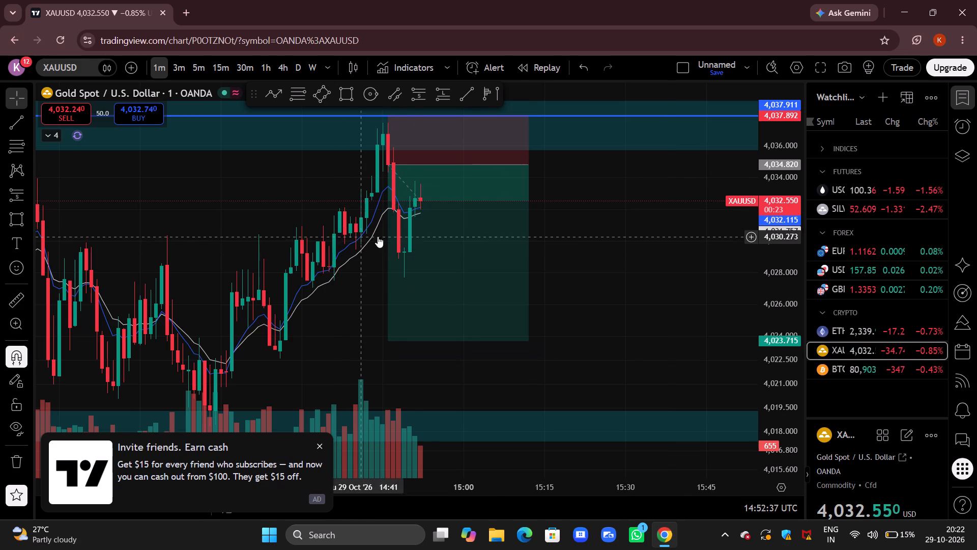
{"action": "left_click_drag", "start_coordinate": [646, 251], "coordinate": [637, 264]}
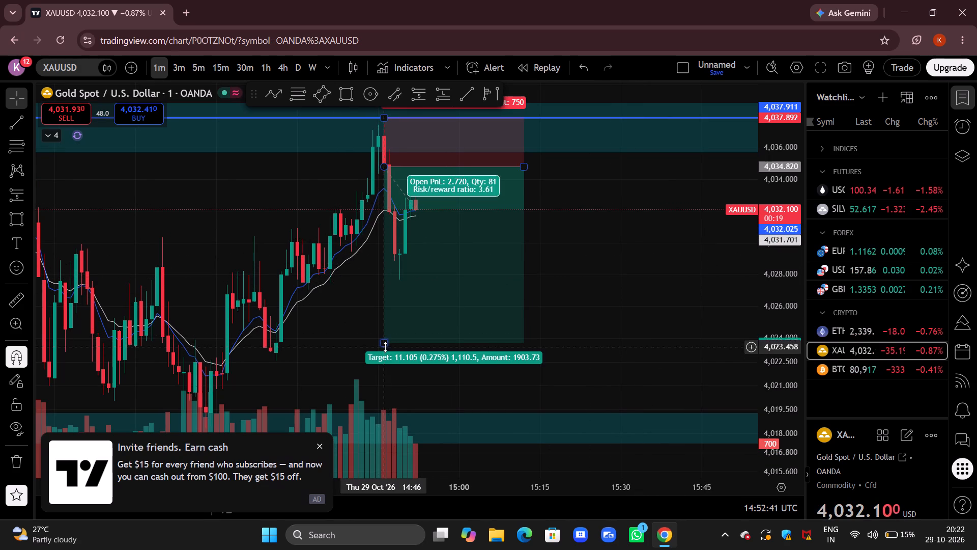
{"action": "left_click_drag", "start_coordinate": [385, 346], "coordinate": [399, 280]}
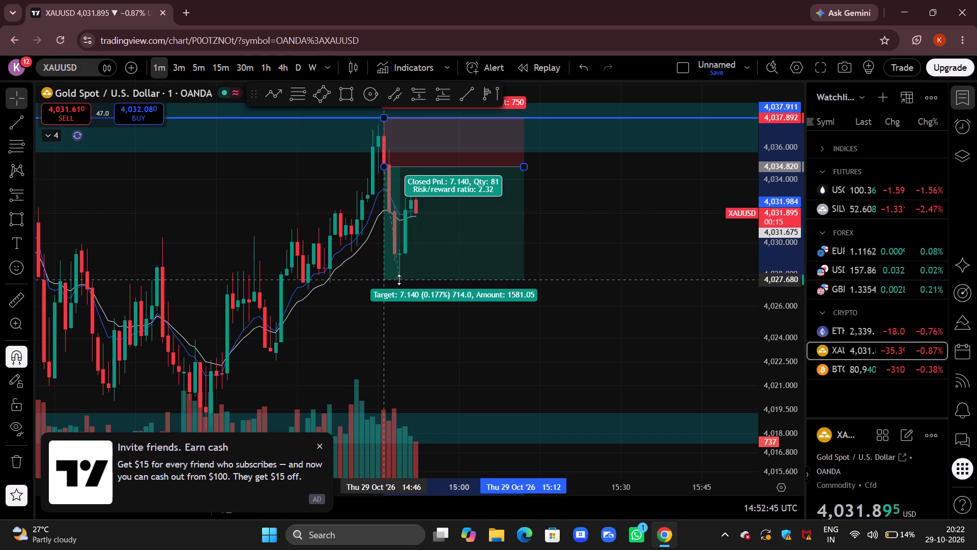
{"action": "left_click_drag", "start_coordinate": [399, 280], "coordinate": [272, 362]}
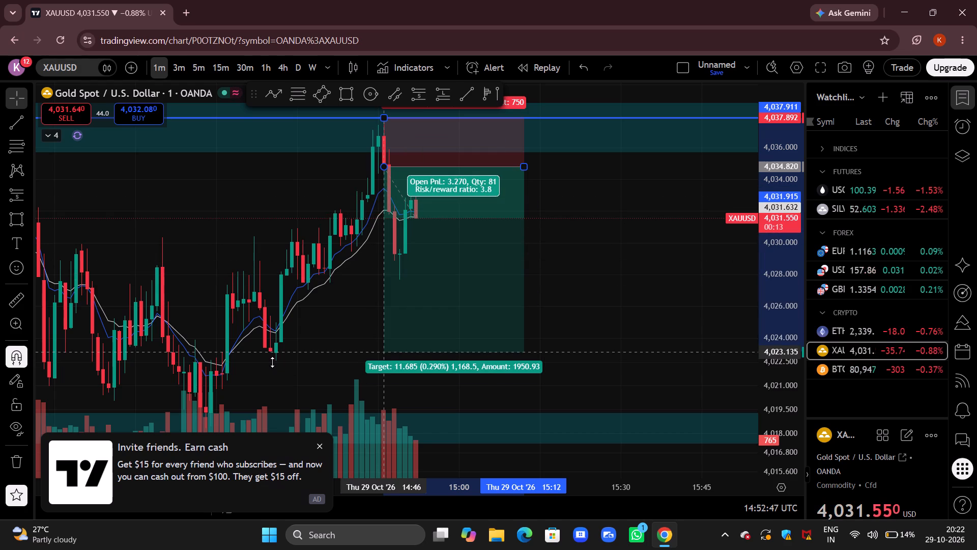
{"action": "left_click_drag", "start_coordinate": [272, 362], "coordinate": [285, 342]}
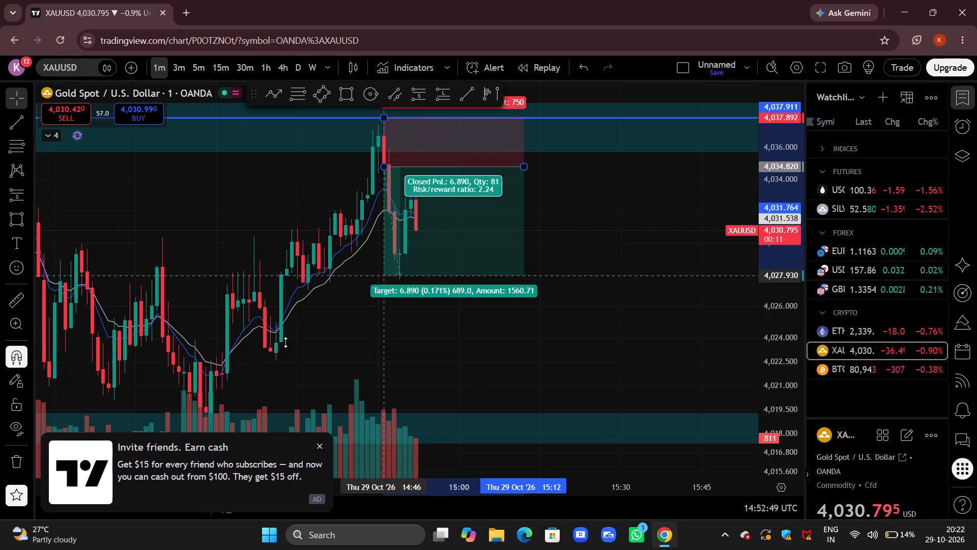
{"action": "left_click_drag", "start_coordinate": [285, 342], "coordinate": [262, 332]}
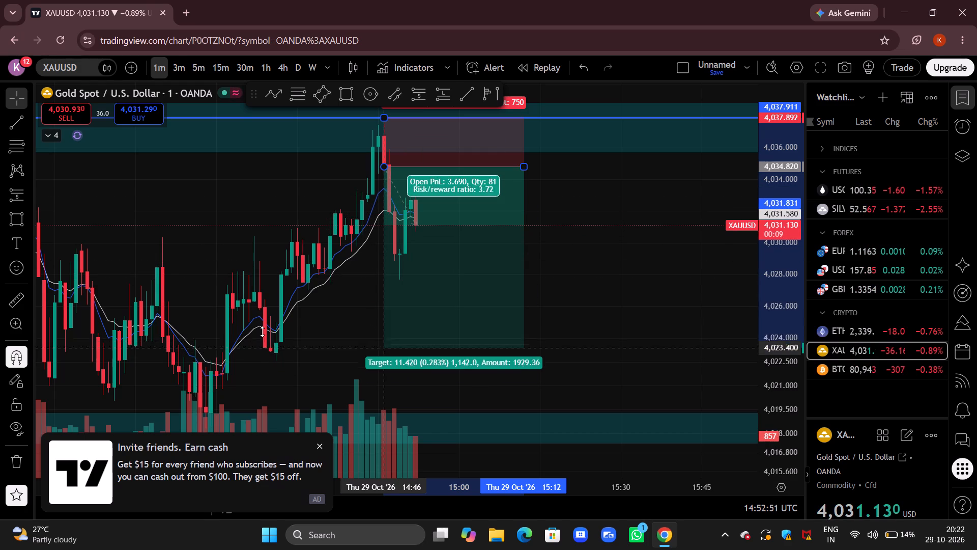
{"action": "left_click_drag", "start_coordinate": [262, 332], "coordinate": [242, 323]}
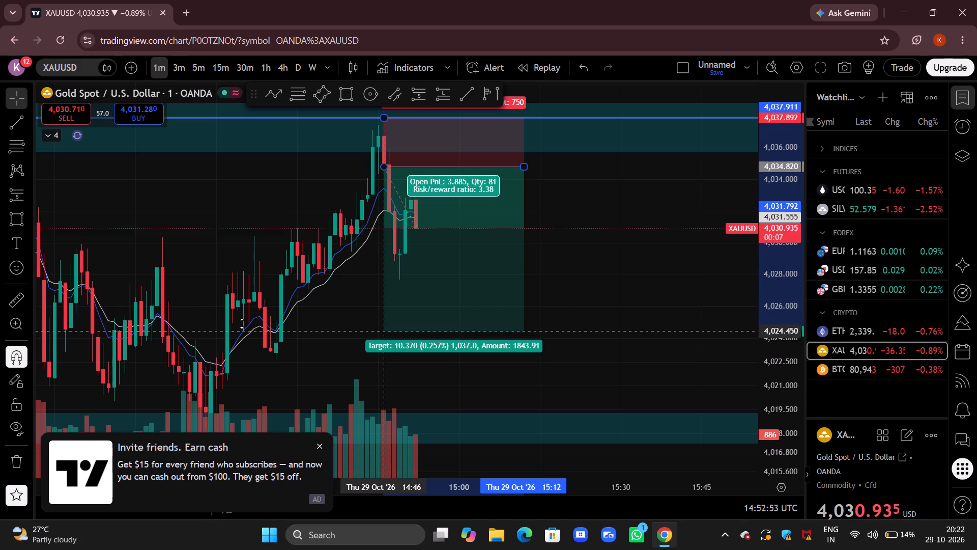
{"action": "left_click_drag", "start_coordinate": [242, 323], "coordinate": [242, 323]}
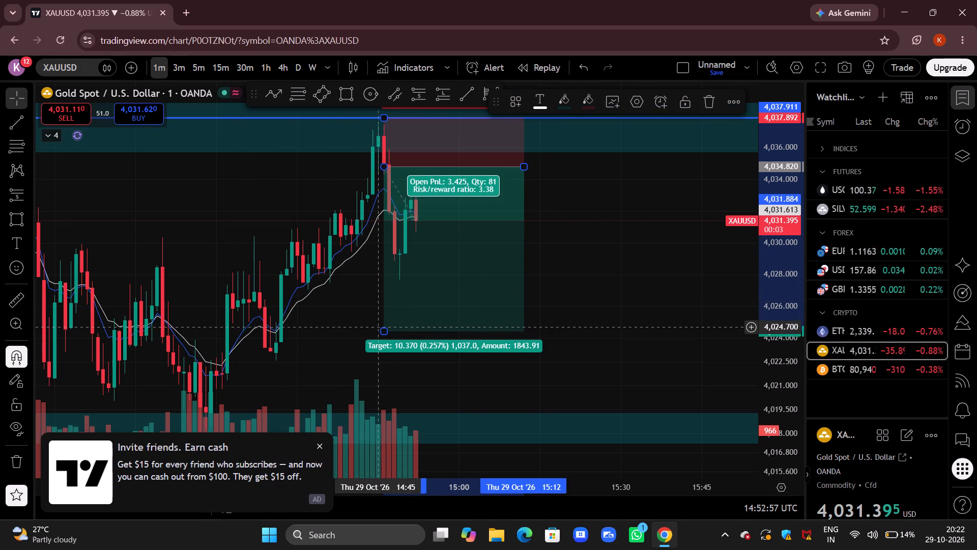
{"action": "left_click", "coordinate": [646, 214]}
Dismiss the invite-friends advertisement covering the gold chart.
{"action": "left_click_drag", "start_coordinate": [646, 214], "coordinate": [636, 297]}
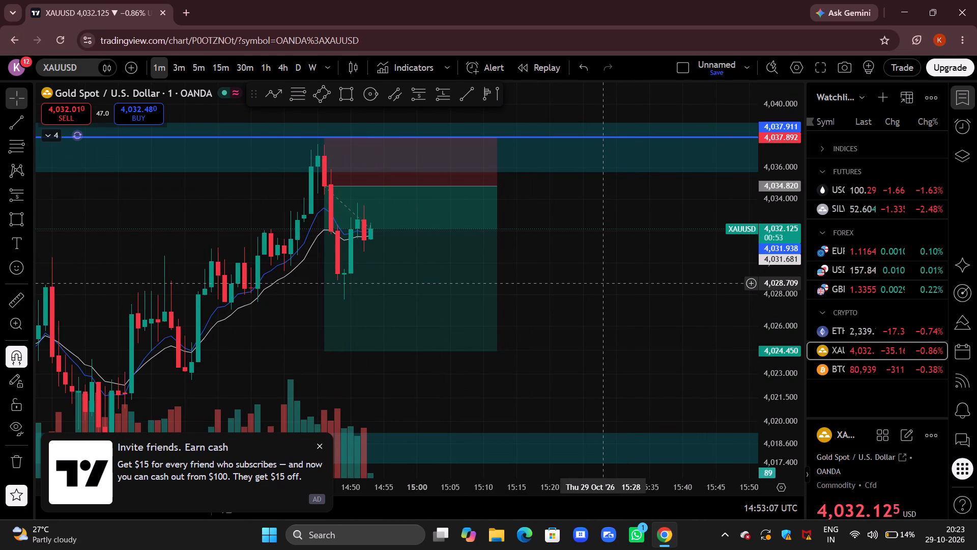
{"action": "left_click", "coordinate": [321, 445]}
Examine the price action around the short positions on gold's and Bitcoin's 1-minute charts.
{"action": "left_click_drag", "start_coordinate": [649, 292], "coordinate": [658, 329]}
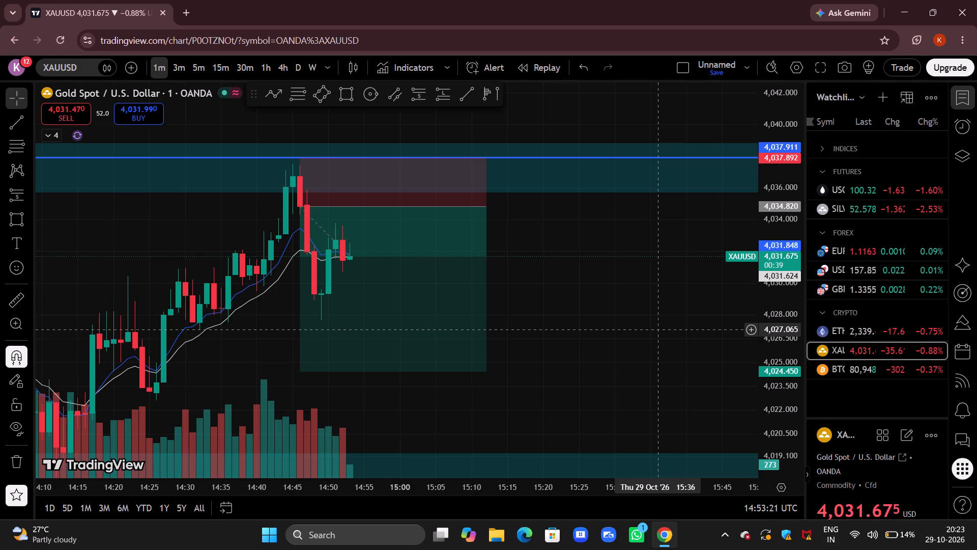
{"action": "left_click_drag", "start_coordinate": [623, 327], "coordinate": [684, 293]}
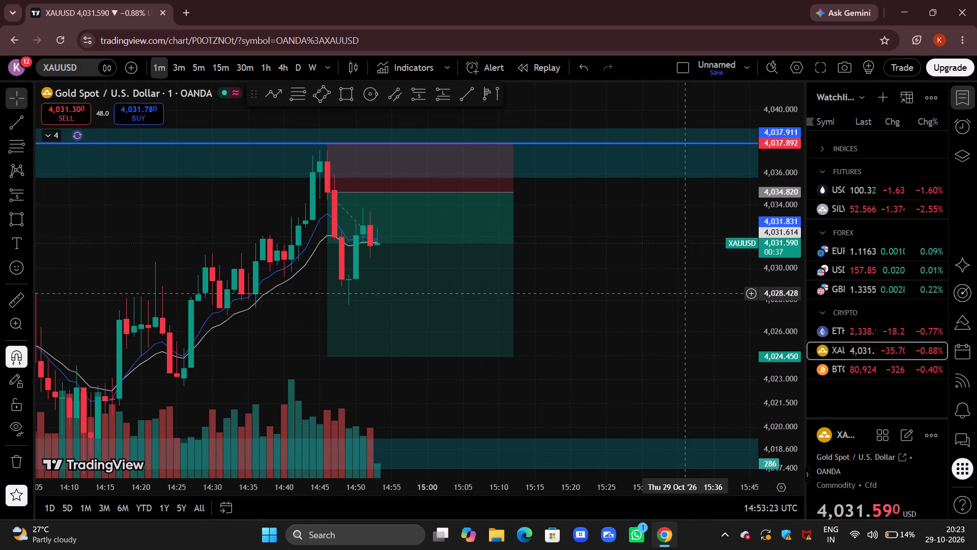
{"action": "left_click_drag", "start_coordinate": [562, 324], "coordinate": [636, 324]}
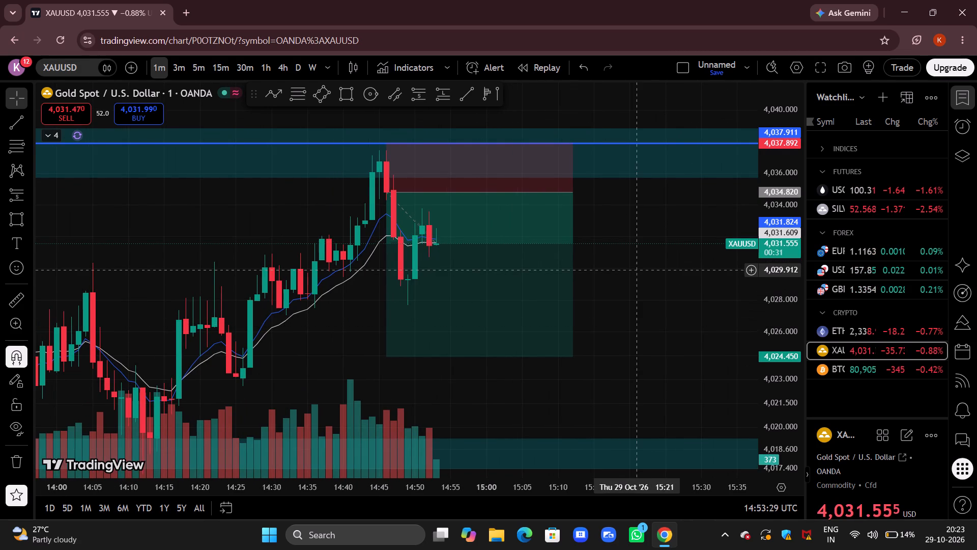
{"action": "left_click_drag", "start_coordinate": [639, 269], "coordinate": [710, 322]}
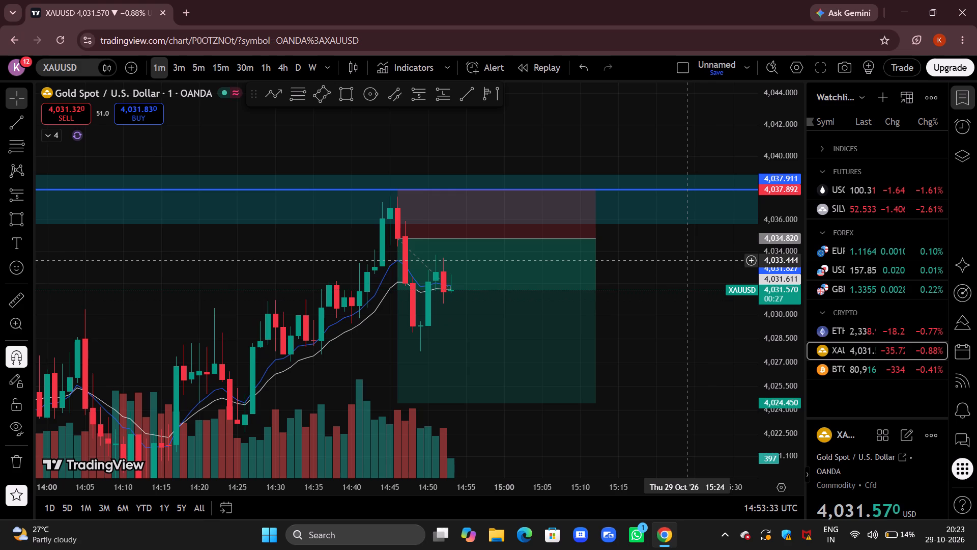
{"action": "left_click_drag", "start_coordinate": [650, 380], "coordinate": [662, 312]}
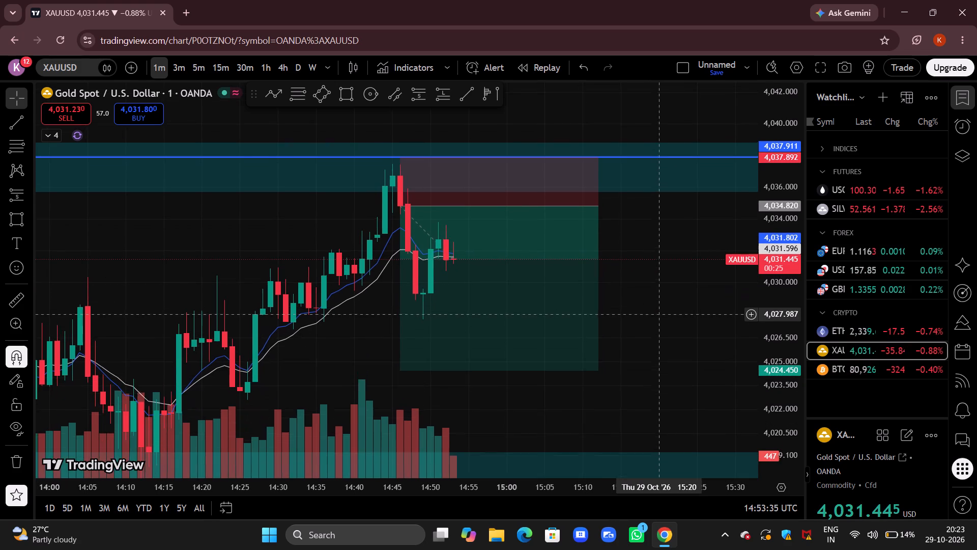
{"action": "left_click_drag", "start_coordinate": [662, 312], "coordinate": [662, 311]}
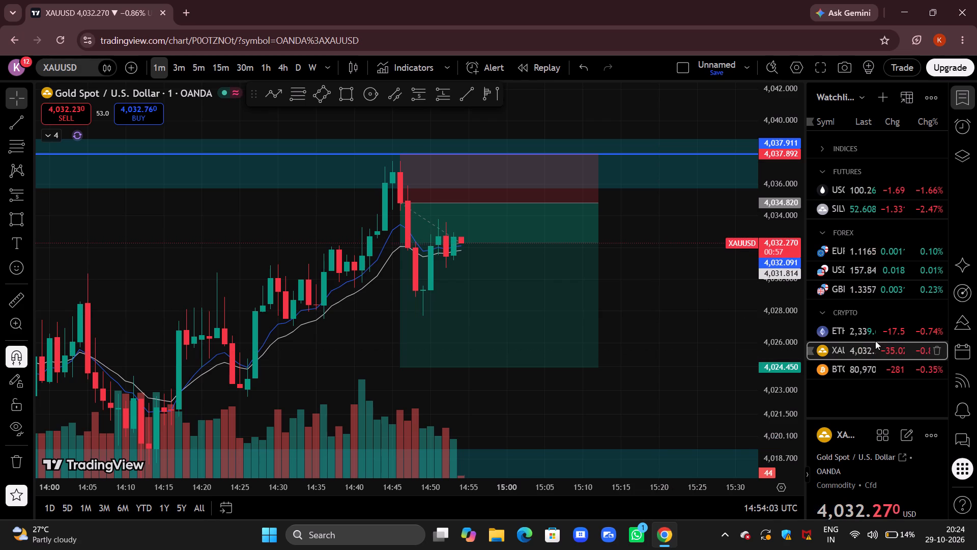
{"action": "left_click", "coordinate": [878, 374]}
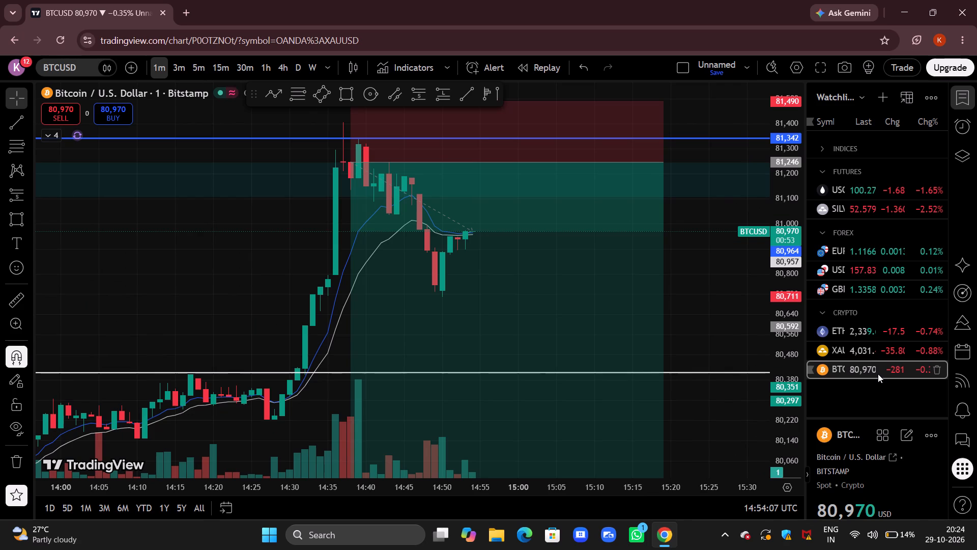
{"action": "left_click_drag", "start_coordinate": [710, 302], "coordinate": [621, 374]}
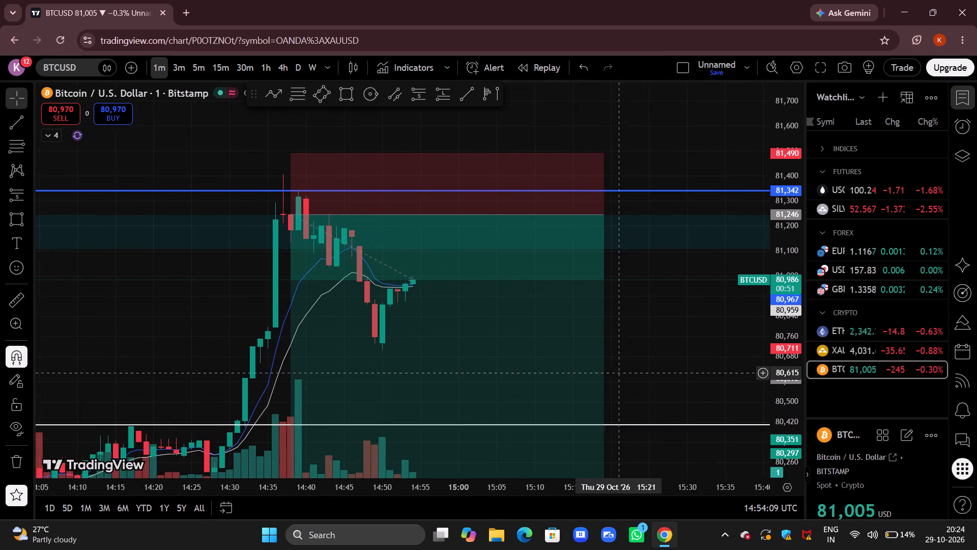
{"action": "left_click_drag", "start_coordinate": [621, 374], "coordinate": [620, 374]}
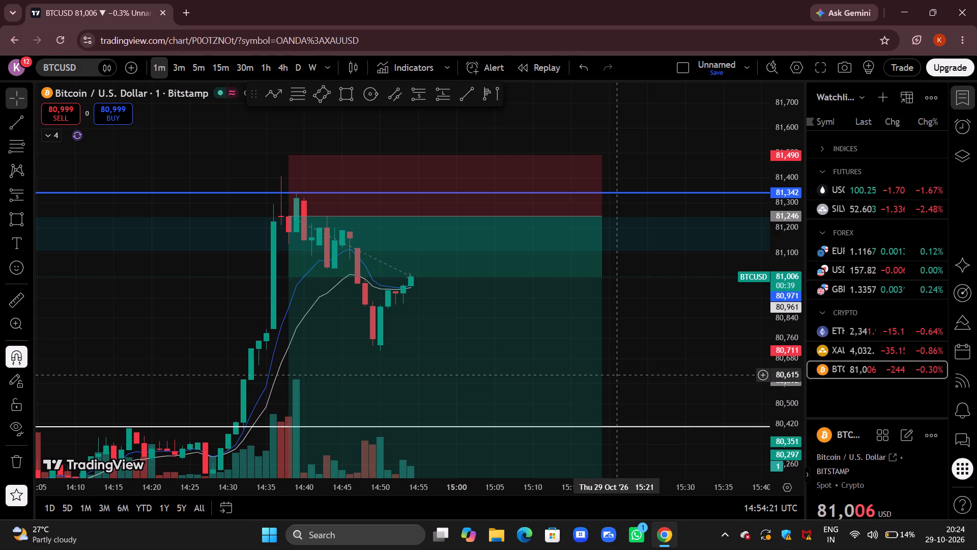
{"action": "left_click_drag", "start_coordinate": [660, 353], "coordinate": [621, 259]}
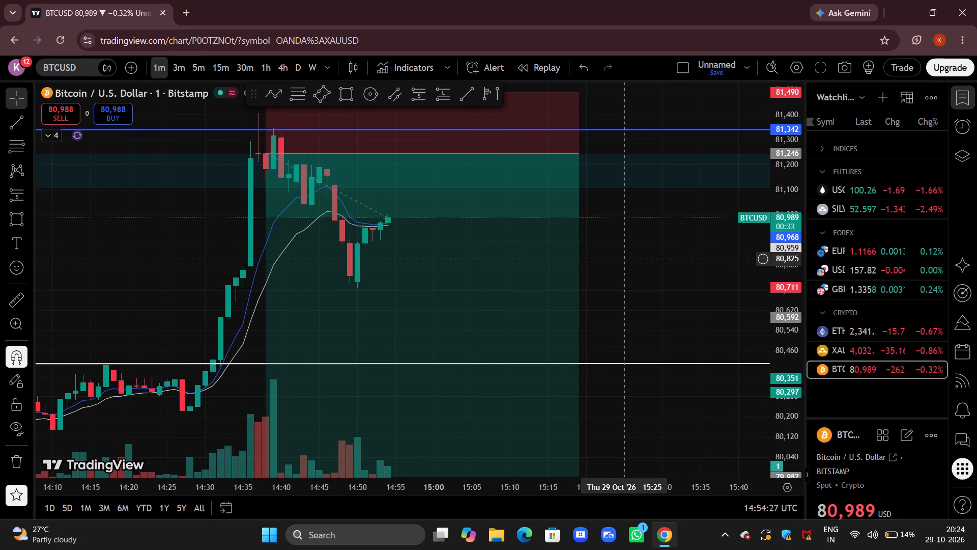
{"action": "left_click_drag", "start_coordinate": [798, 242], "coordinate": [765, 345]}
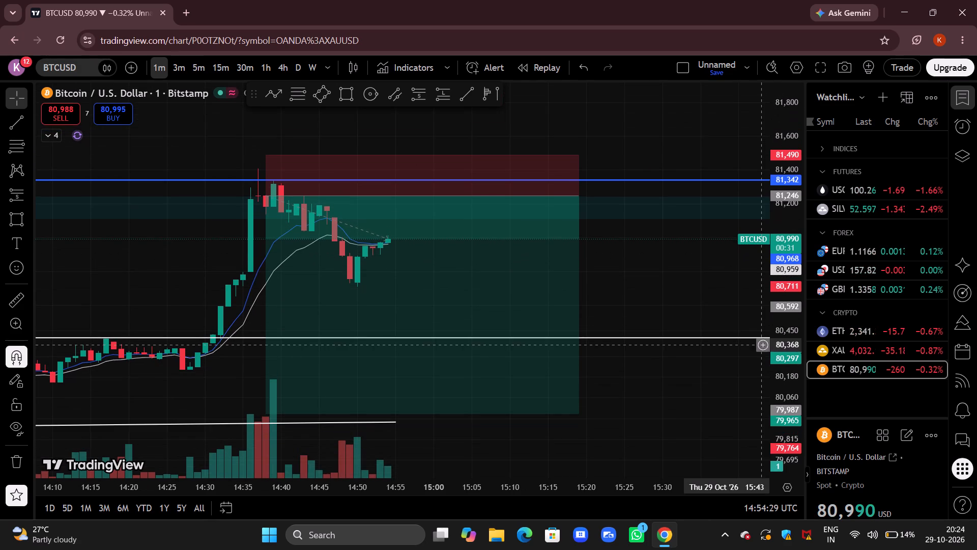
{"action": "left_click_drag", "start_coordinate": [645, 283], "coordinate": [576, 298]}
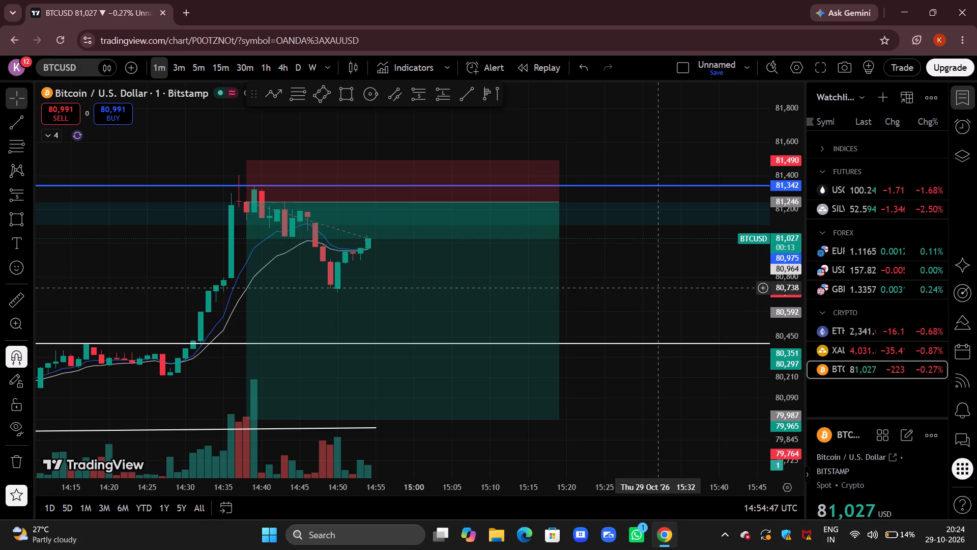
Examine Bitcoin's 1-minute price action around the short position, from the supply zone down to the target area.
{"action": "left_click_drag", "start_coordinate": [657, 287], "coordinate": [569, 262]}
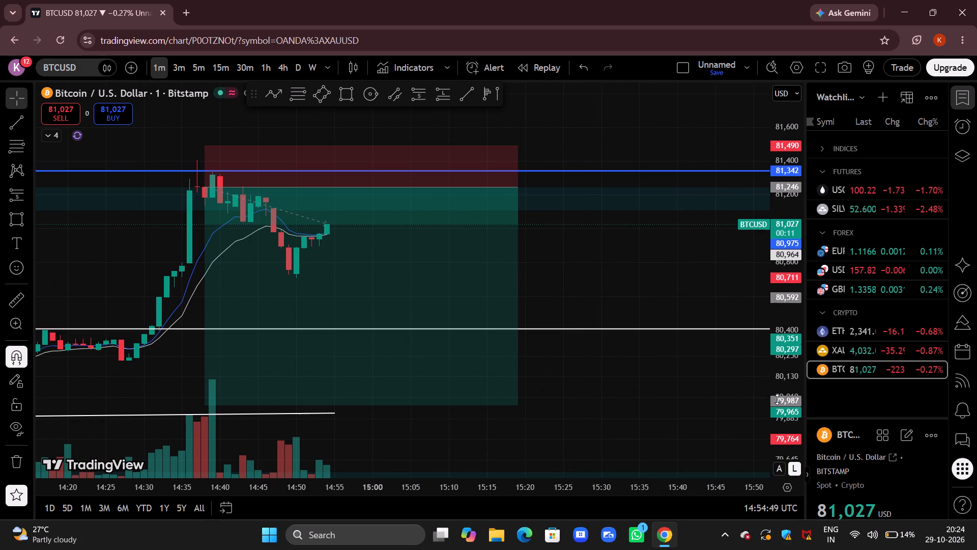
{"action": "left_click_drag", "start_coordinate": [779, 401], "coordinate": [725, 291]}
{"action": "left_click_drag", "start_coordinate": [623, 268], "coordinate": [618, 390]}
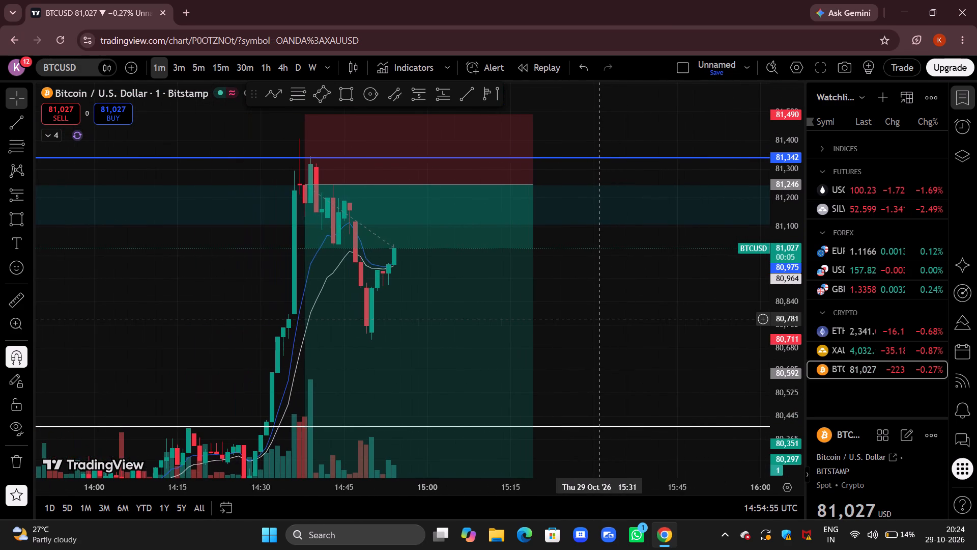
{"action": "left_click_drag", "start_coordinate": [789, 224], "coordinate": [767, 329]}
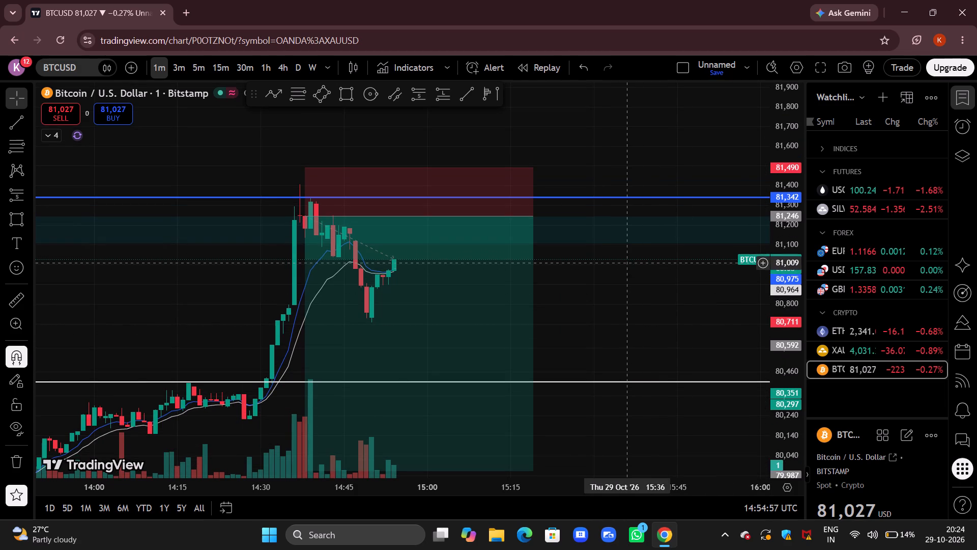
{"action": "left_click_drag", "start_coordinate": [627, 325], "coordinate": [638, 260]}
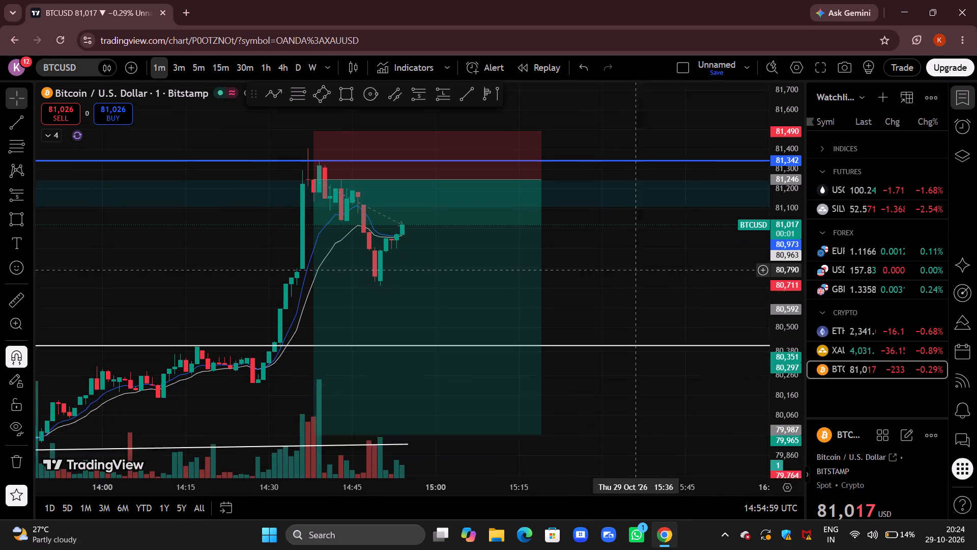
{"action": "left_click_drag", "start_coordinate": [638, 260], "coordinate": [640, 257]}
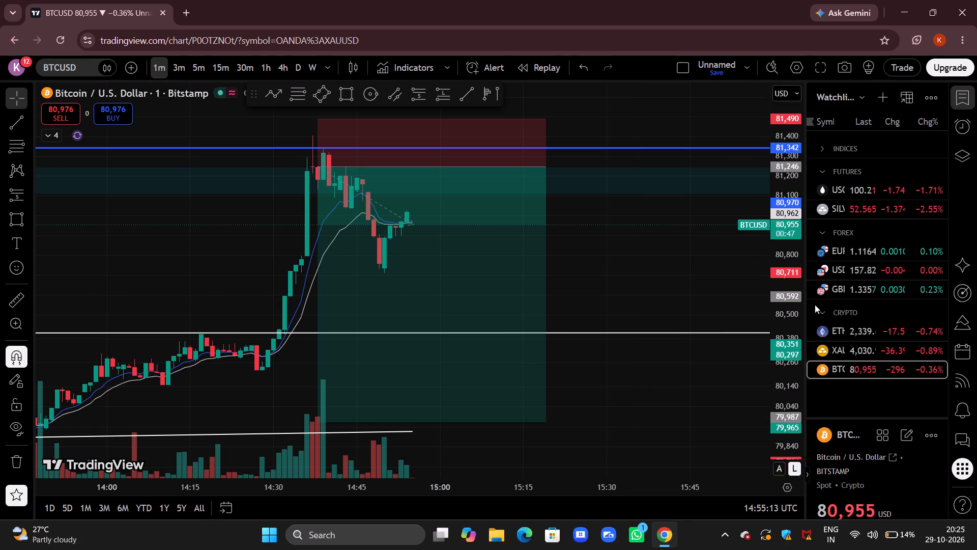
Check Ethereum's 1-minute chart and monitor gold's 1-minute price movement within its short position.
{"action": "left_click", "coordinate": [866, 332]}
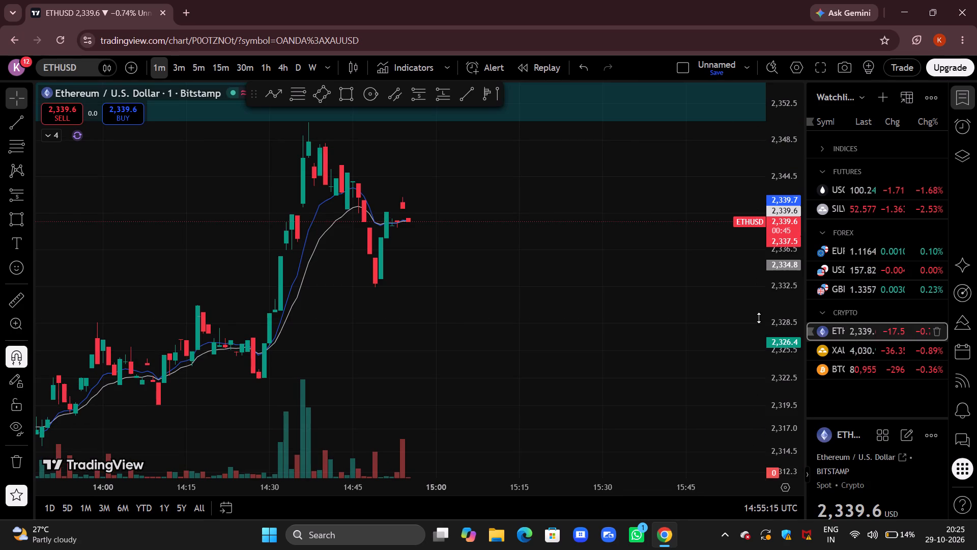
{"action": "left_click", "coordinate": [858, 351]}
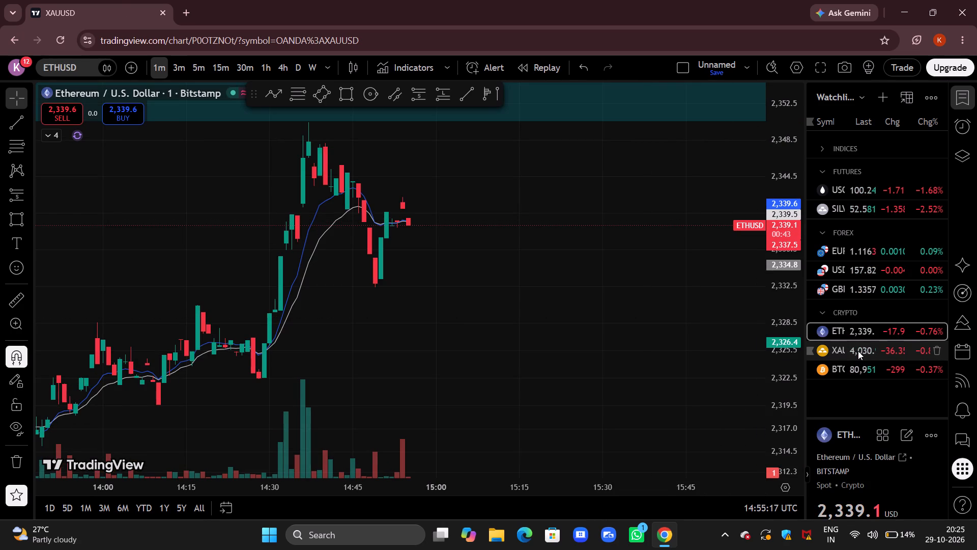
{"action": "left_click_drag", "start_coordinate": [611, 286], "coordinate": [555, 320]}
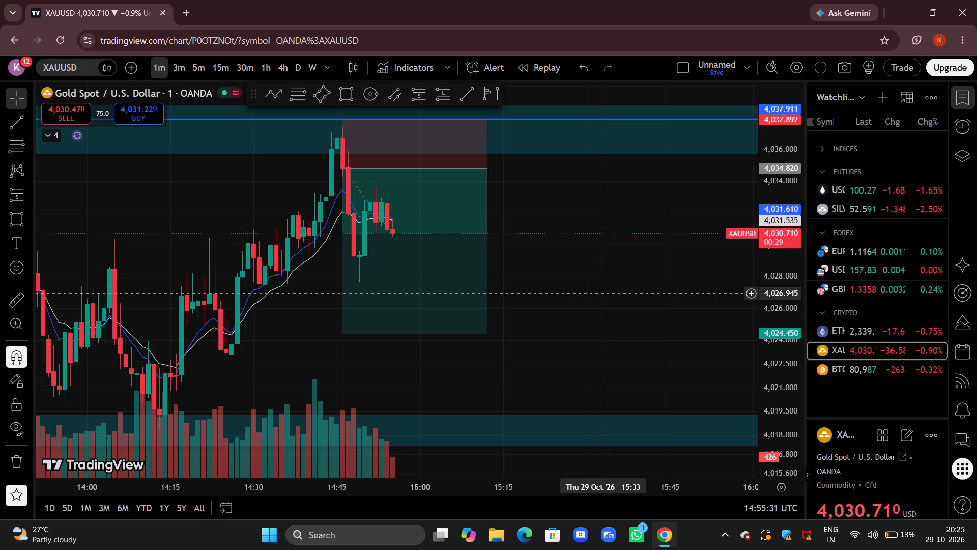
{"action": "left_click_drag", "start_coordinate": [587, 289], "coordinate": [550, 307]}
{"action": "left_click", "coordinate": [550, 307]}
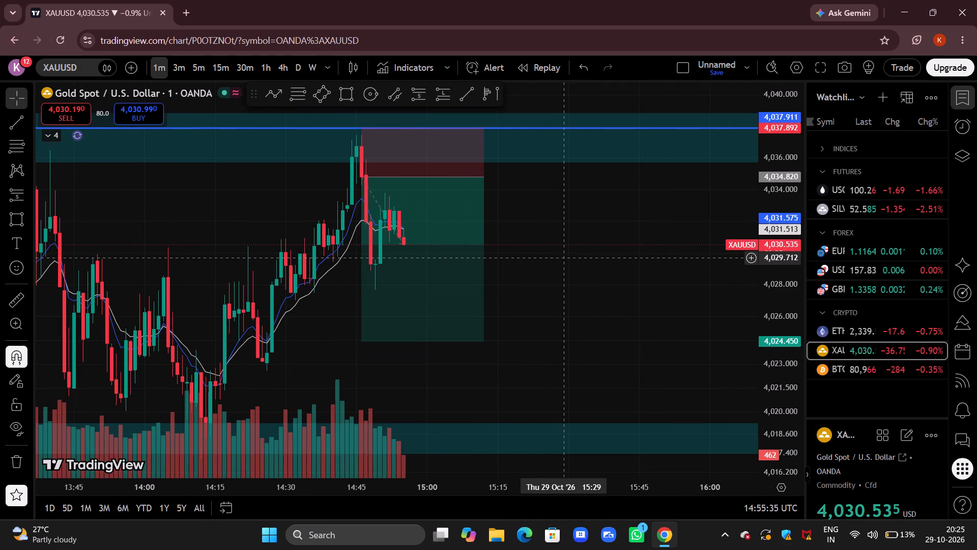
{"action": "left_click_drag", "start_coordinate": [562, 258], "coordinate": [522, 275]}
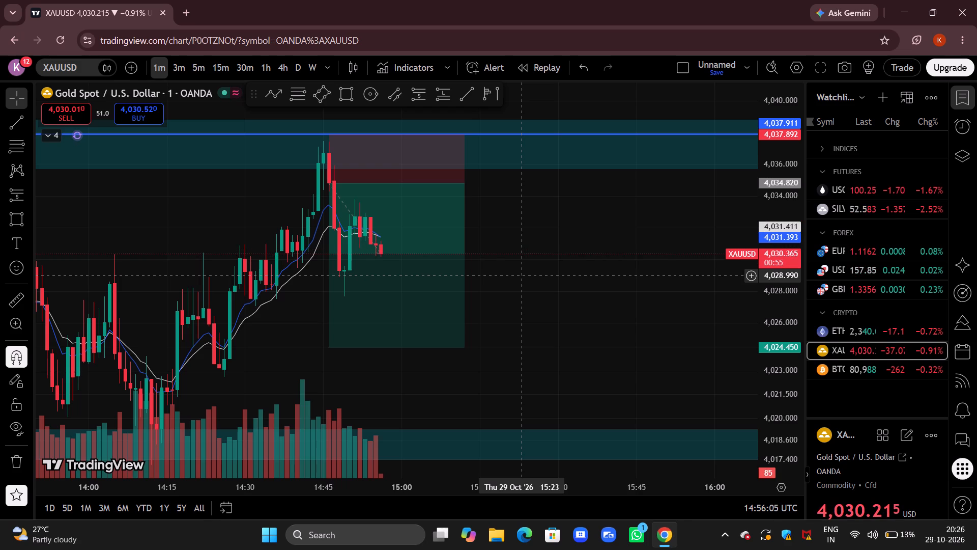
{"action": "left_click_drag", "start_coordinate": [555, 299], "coordinate": [541, 310]}
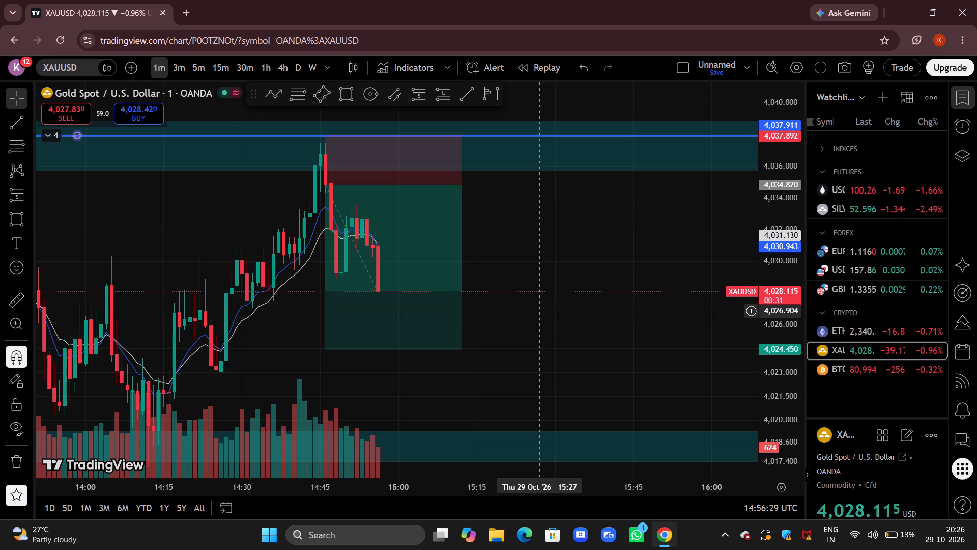
{"action": "left_click_drag", "start_coordinate": [615, 281], "coordinate": [581, 302]}
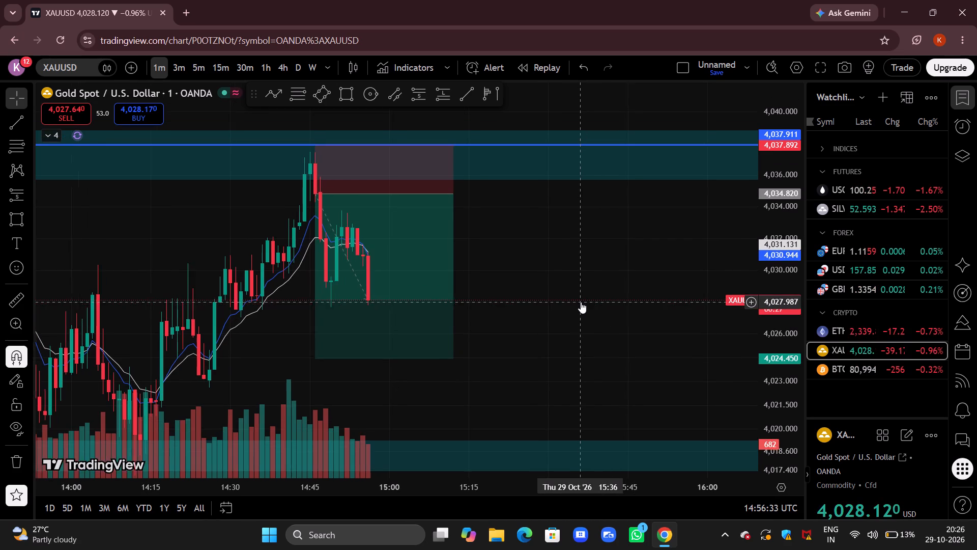
{"action": "left_click_drag", "start_coordinate": [581, 302], "coordinate": [590, 277]}
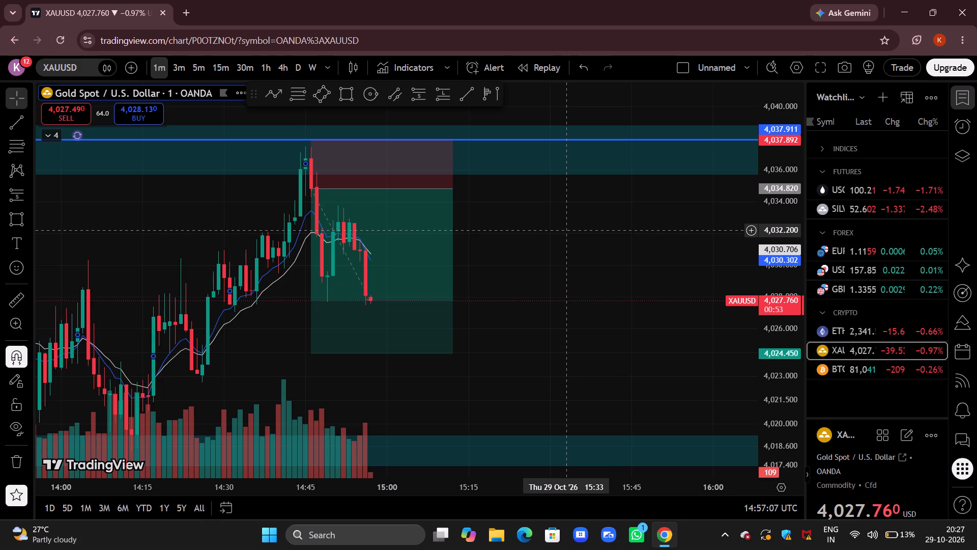
{"action": "left_click_drag", "start_coordinate": [597, 237], "coordinate": [566, 237]}
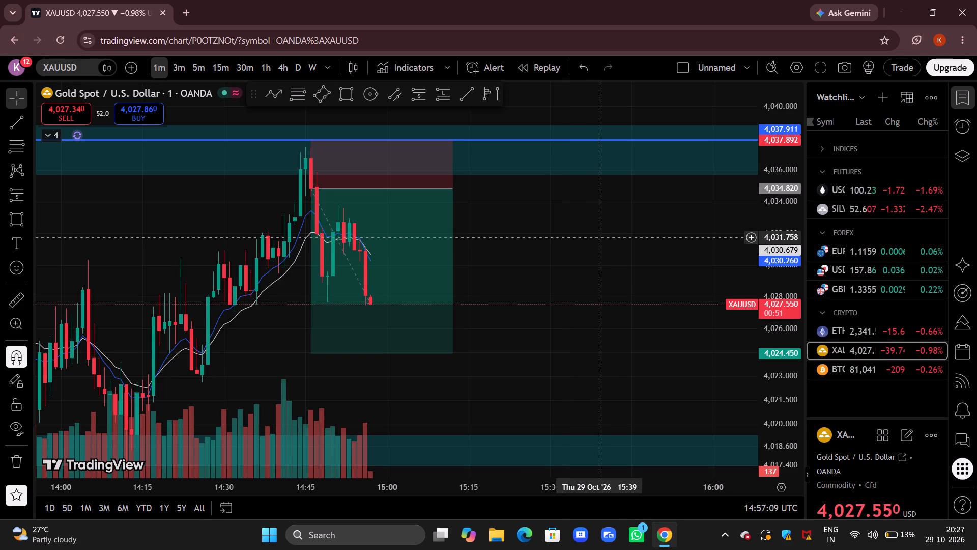
{"action": "left_click_drag", "start_coordinate": [566, 237], "coordinate": [529, 237]}
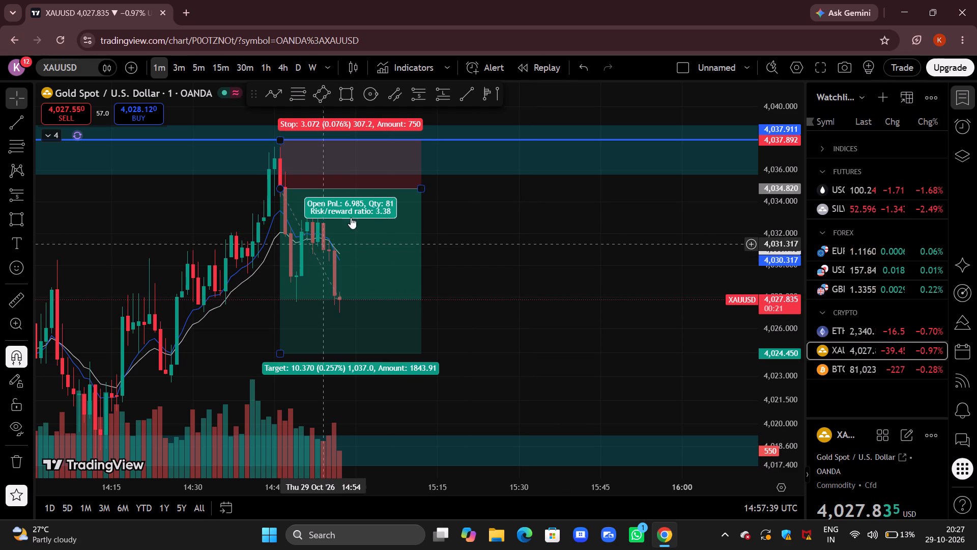
{"action": "left_click_drag", "start_coordinate": [561, 231], "coordinate": [574, 176]}
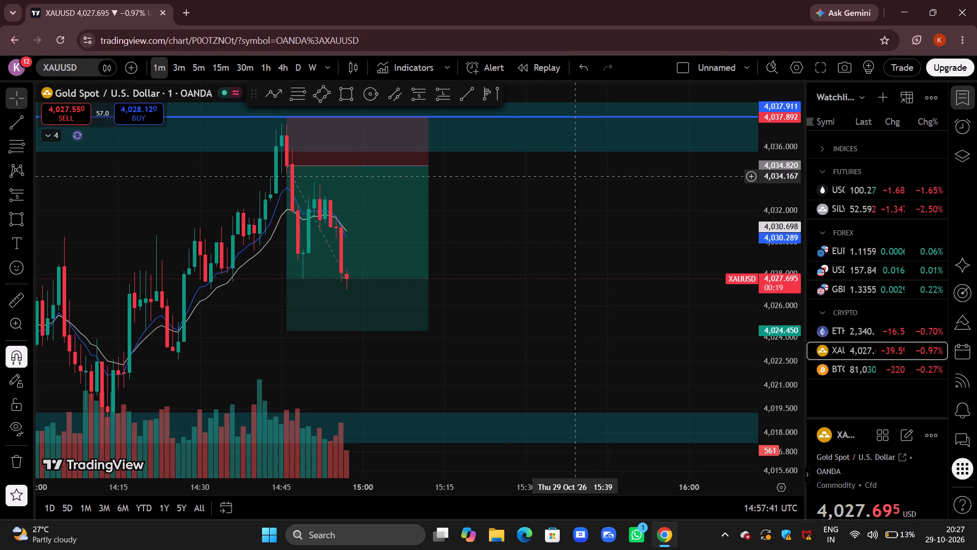
{"action": "left_click_drag", "start_coordinate": [517, 210], "coordinate": [527, 260]}
Compare the progress of the Bitcoin and gold short positions on their 1-minute charts.
{"action": "left_click", "coordinate": [847, 364]}
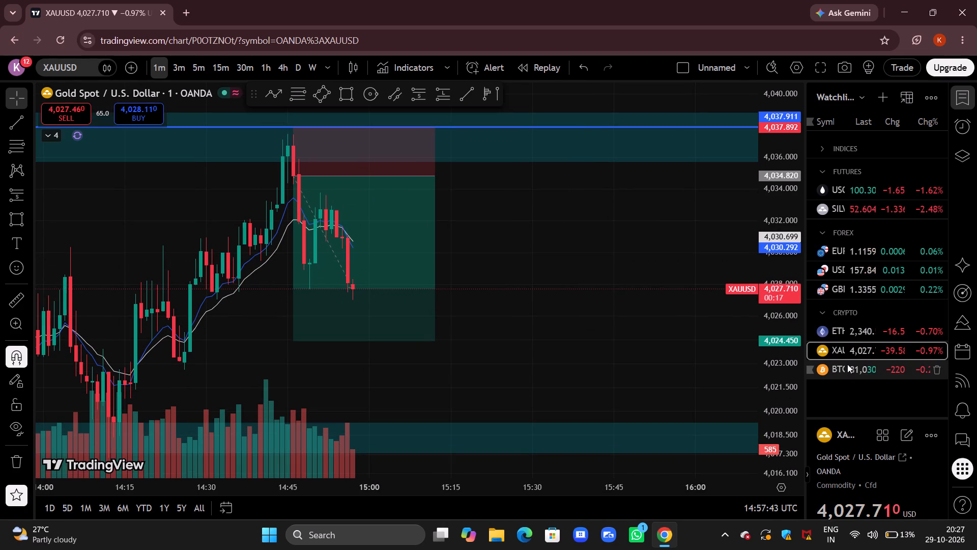
{"action": "left_click_drag", "start_coordinate": [642, 295], "coordinate": [608, 304]}
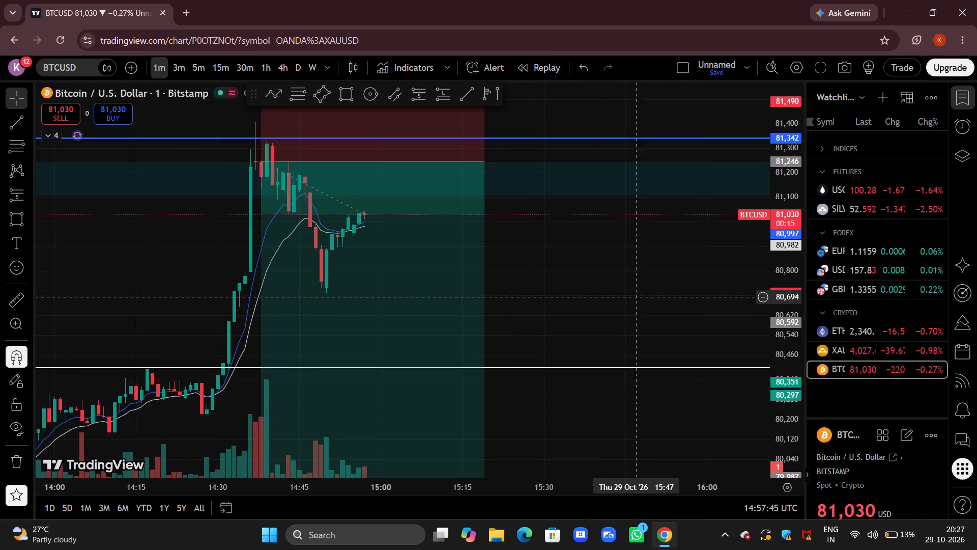
{"action": "left_click_drag", "start_coordinate": [608, 304], "coordinate": [580, 324]}
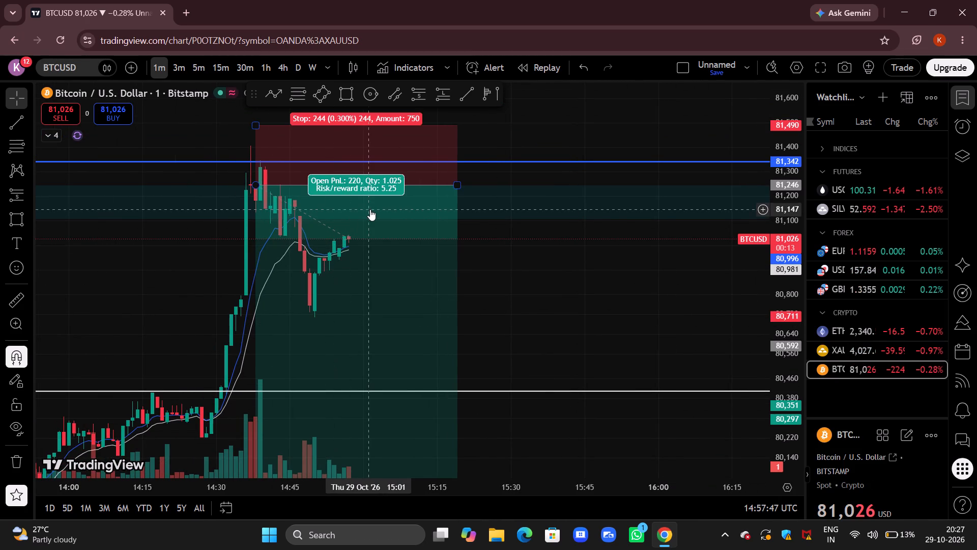
{"action": "left_click_drag", "start_coordinate": [533, 288], "coordinate": [518, 296]}
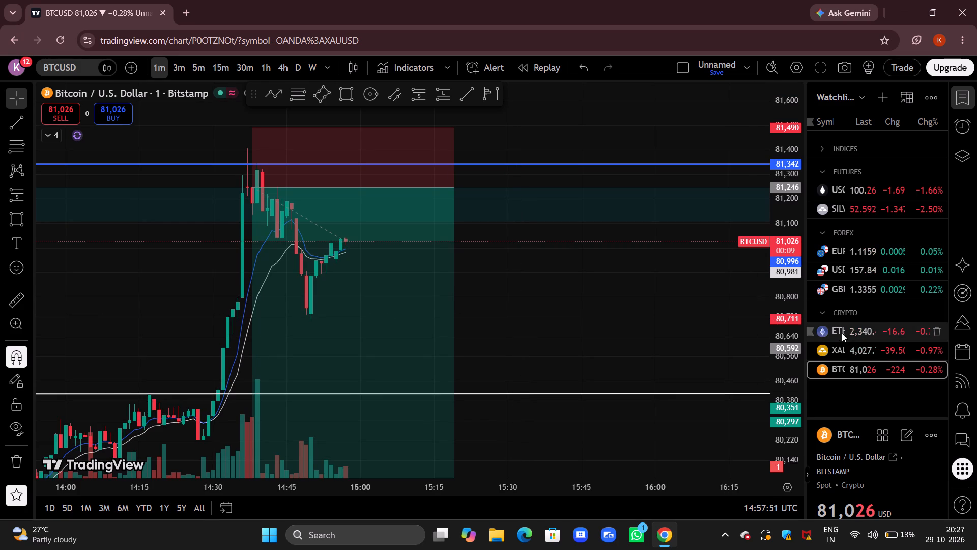
{"action": "left_click", "coordinate": [865, 348]}
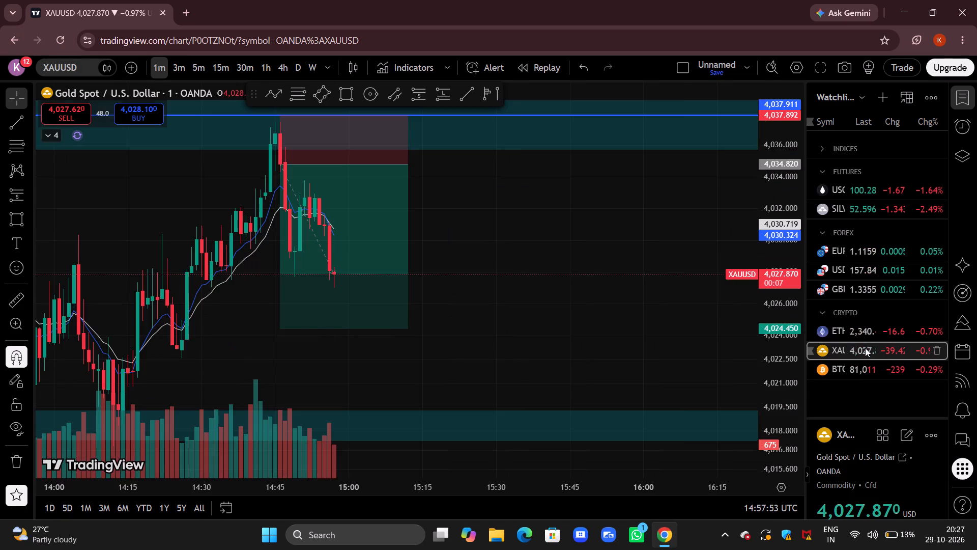
{"action": "left_click_drag", "start_coordinate": [512, 216], "coordinate": [512, 252]}
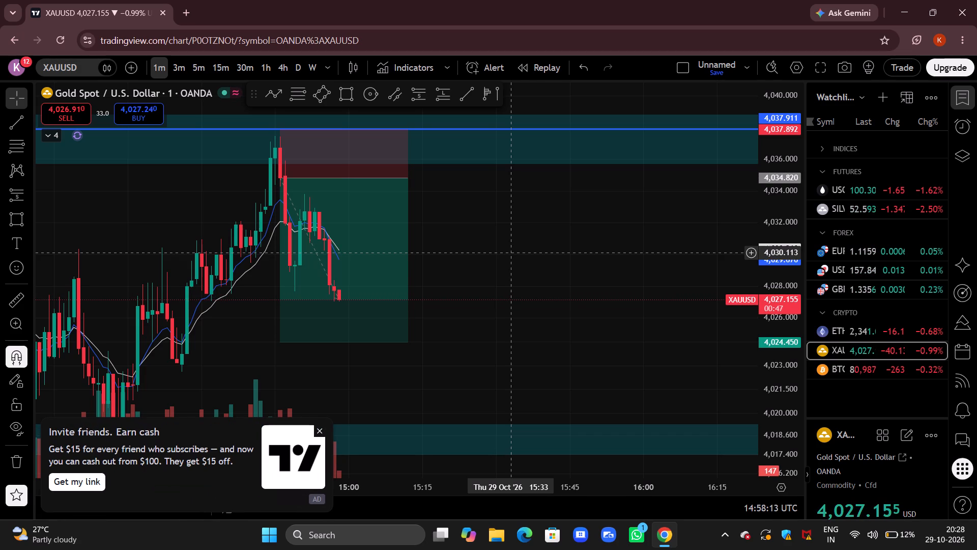
{"action": "left_click_drag", "start_coordinate": [489, 258], "coordinate": [446, 276]}
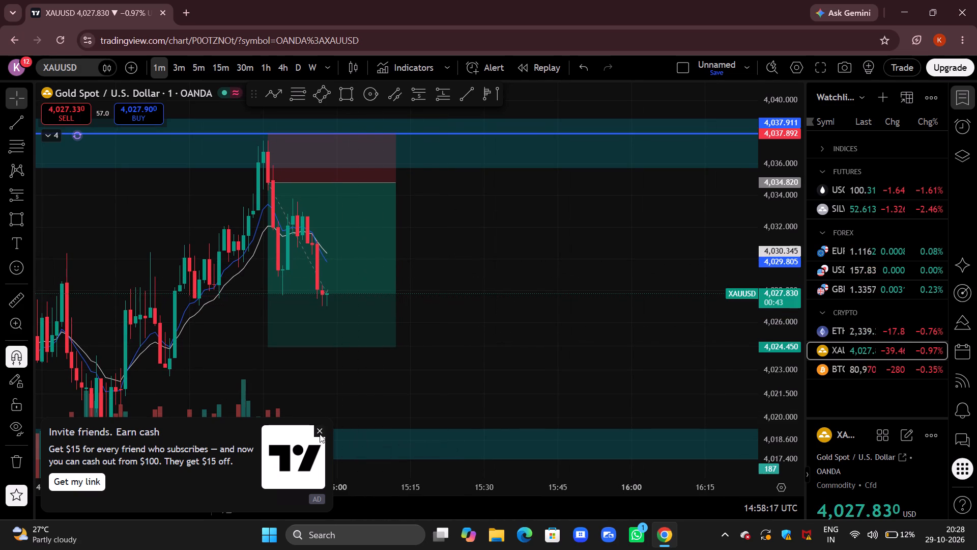
Dismiss the invite-friends advertisement covering the gold chart.
{"action": "left_click", "coordinate": [320, 430]}
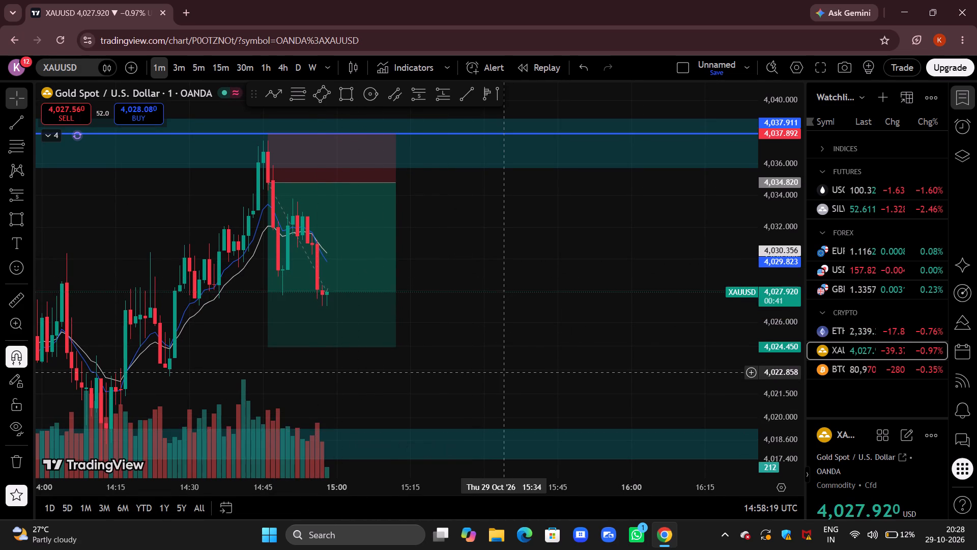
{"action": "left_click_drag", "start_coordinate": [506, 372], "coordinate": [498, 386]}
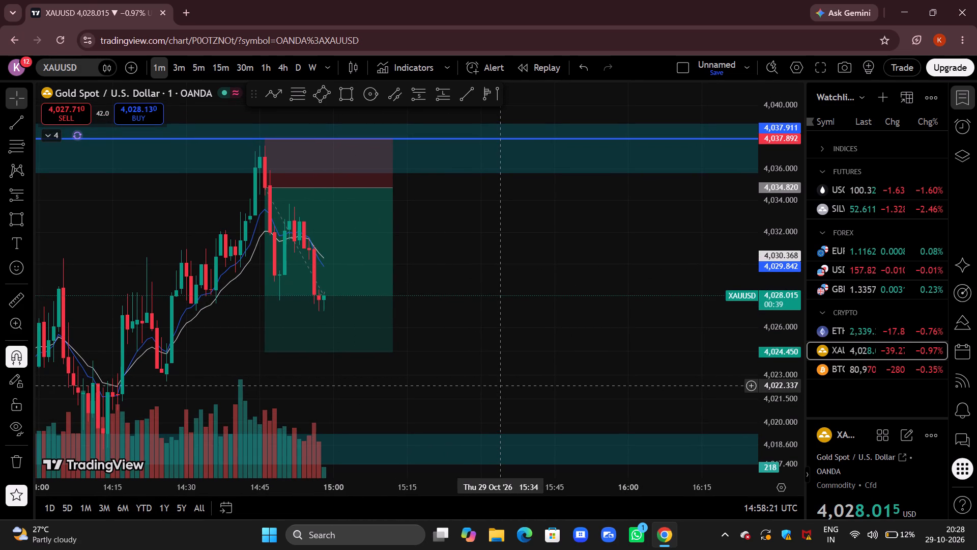
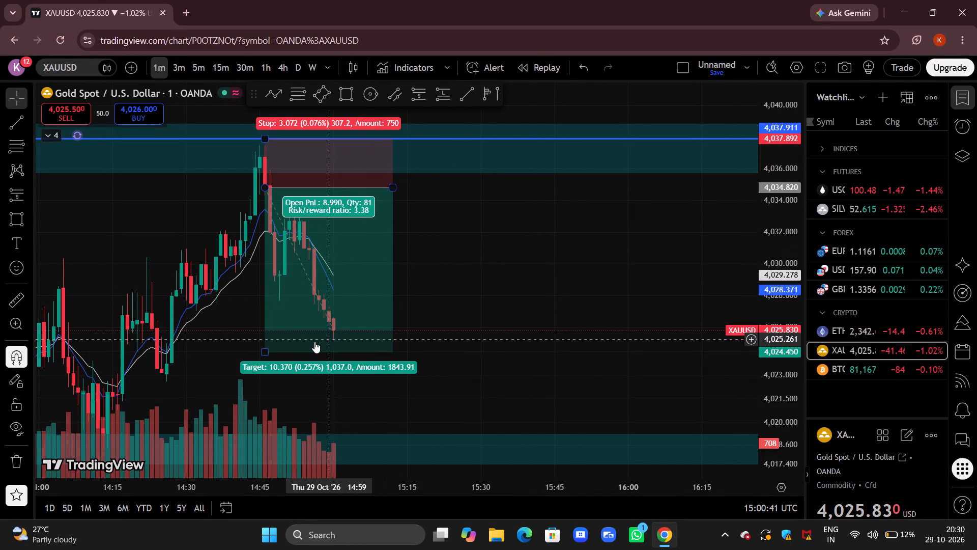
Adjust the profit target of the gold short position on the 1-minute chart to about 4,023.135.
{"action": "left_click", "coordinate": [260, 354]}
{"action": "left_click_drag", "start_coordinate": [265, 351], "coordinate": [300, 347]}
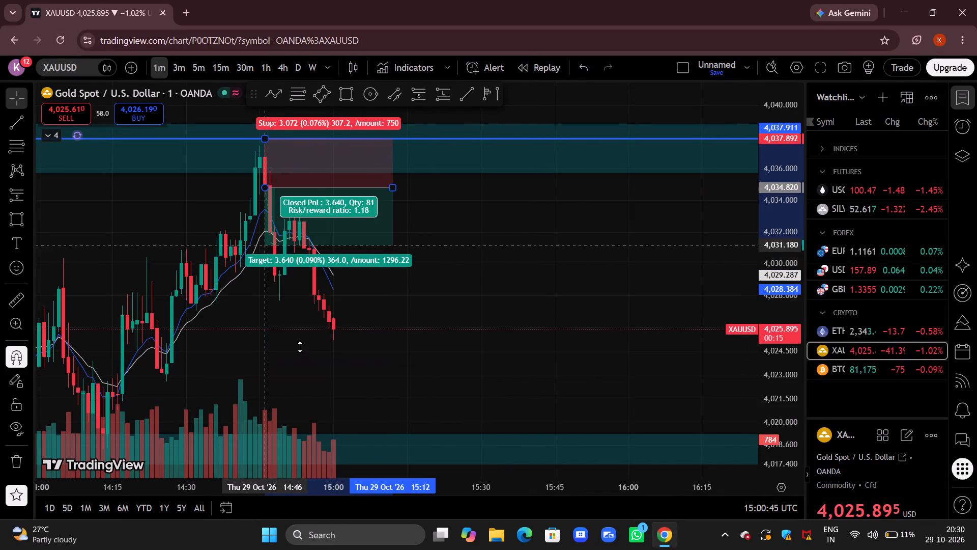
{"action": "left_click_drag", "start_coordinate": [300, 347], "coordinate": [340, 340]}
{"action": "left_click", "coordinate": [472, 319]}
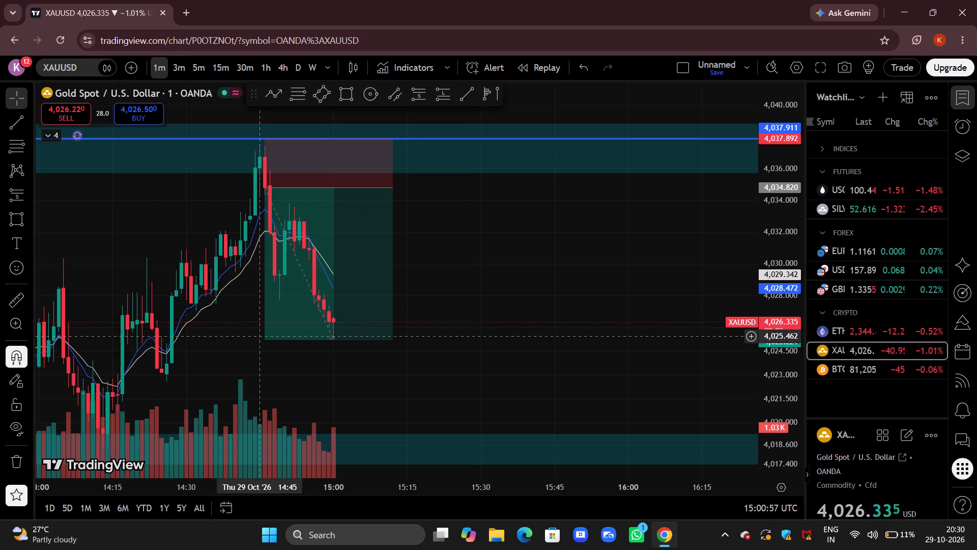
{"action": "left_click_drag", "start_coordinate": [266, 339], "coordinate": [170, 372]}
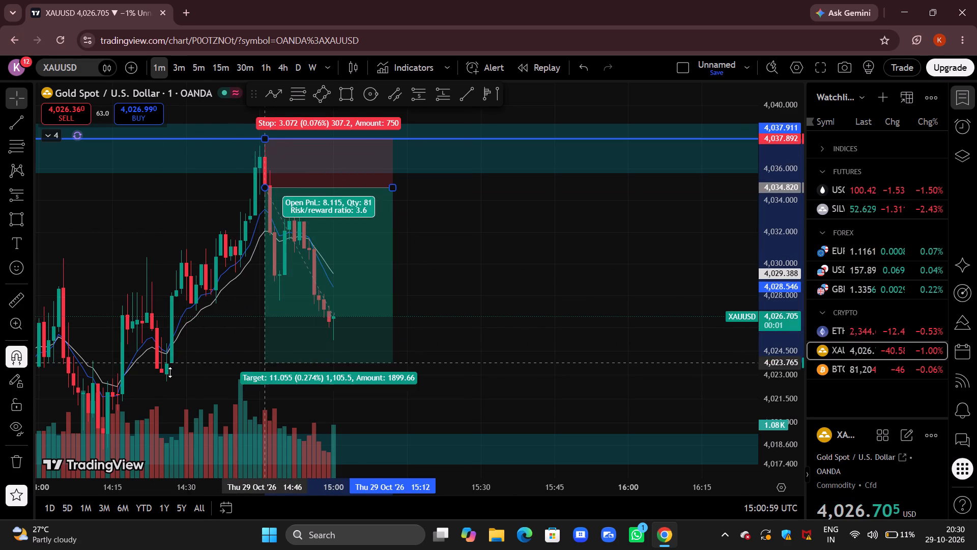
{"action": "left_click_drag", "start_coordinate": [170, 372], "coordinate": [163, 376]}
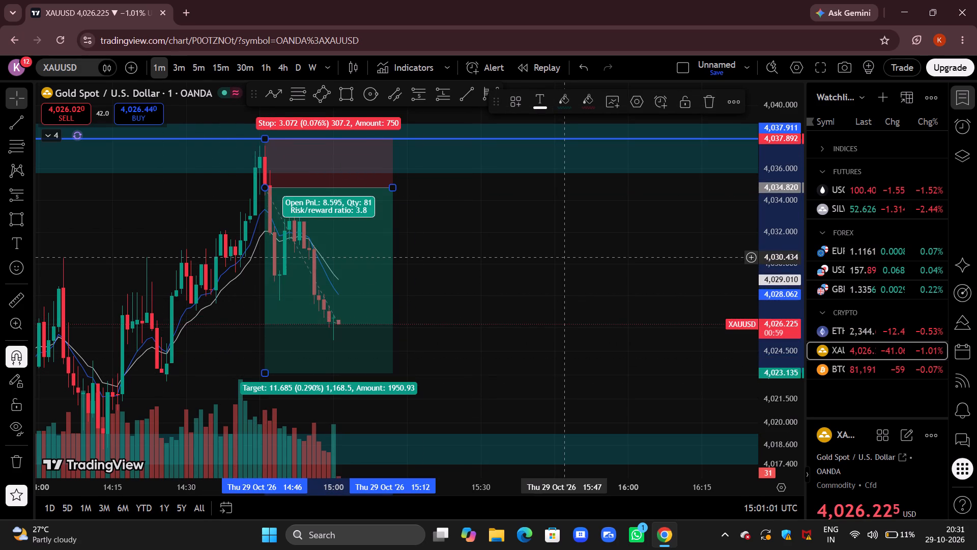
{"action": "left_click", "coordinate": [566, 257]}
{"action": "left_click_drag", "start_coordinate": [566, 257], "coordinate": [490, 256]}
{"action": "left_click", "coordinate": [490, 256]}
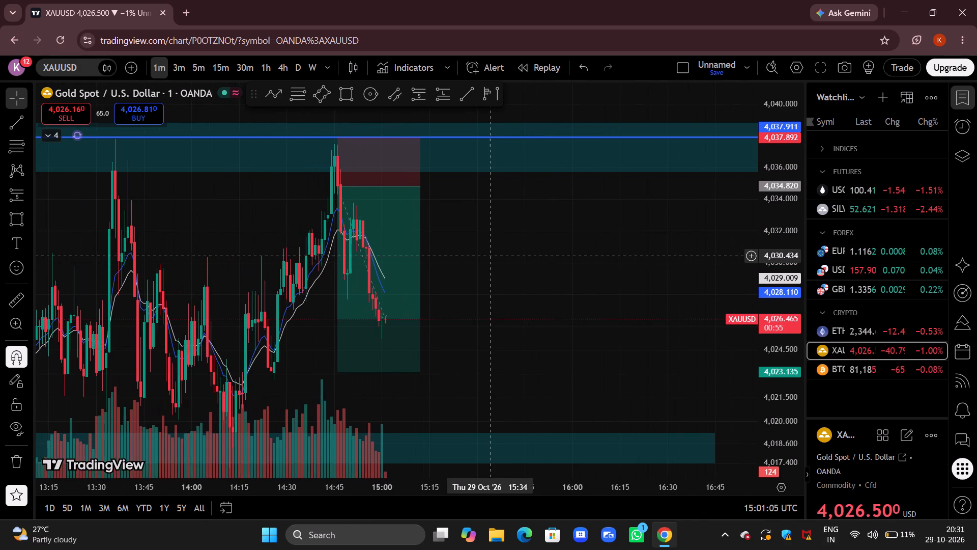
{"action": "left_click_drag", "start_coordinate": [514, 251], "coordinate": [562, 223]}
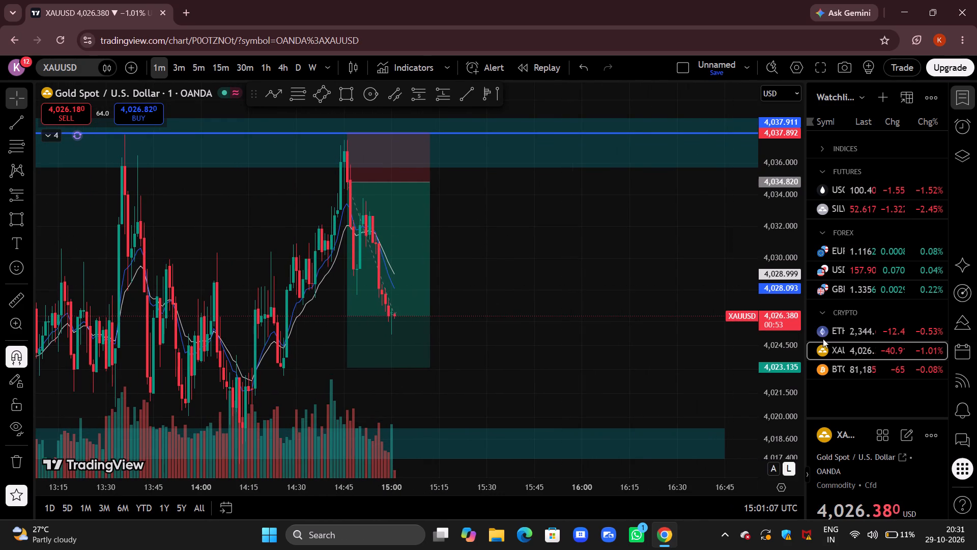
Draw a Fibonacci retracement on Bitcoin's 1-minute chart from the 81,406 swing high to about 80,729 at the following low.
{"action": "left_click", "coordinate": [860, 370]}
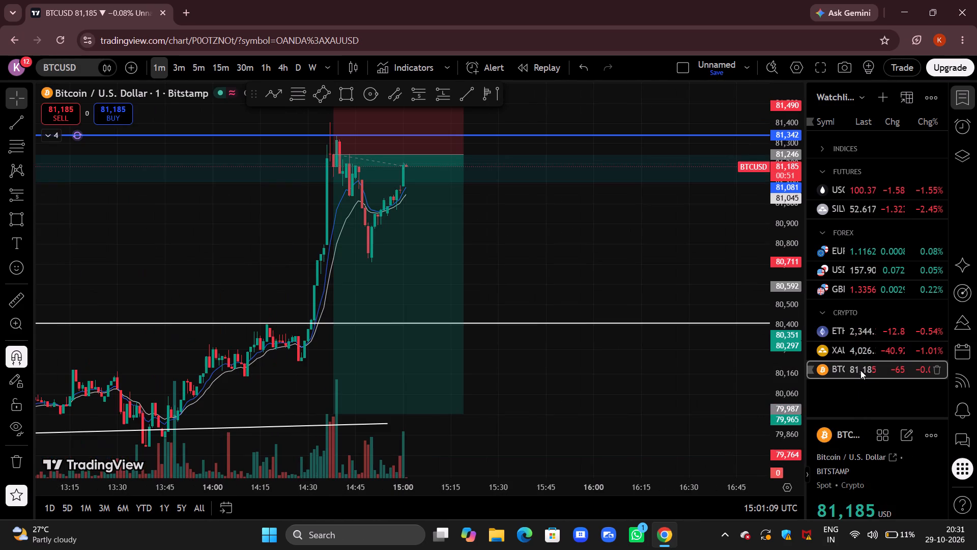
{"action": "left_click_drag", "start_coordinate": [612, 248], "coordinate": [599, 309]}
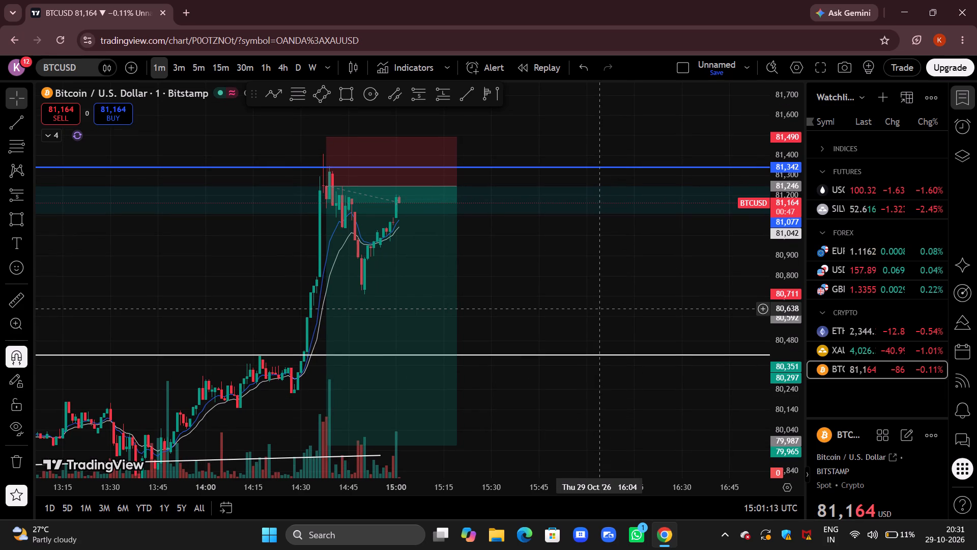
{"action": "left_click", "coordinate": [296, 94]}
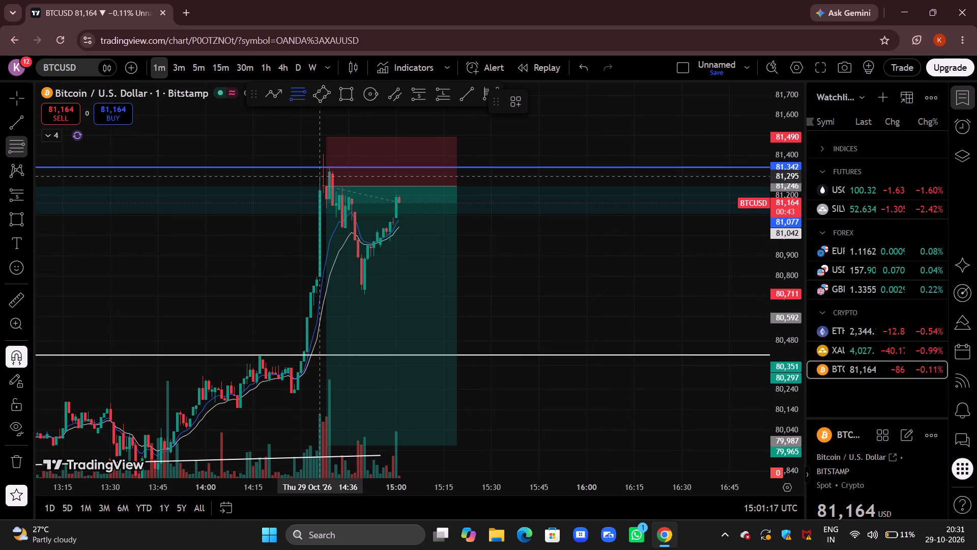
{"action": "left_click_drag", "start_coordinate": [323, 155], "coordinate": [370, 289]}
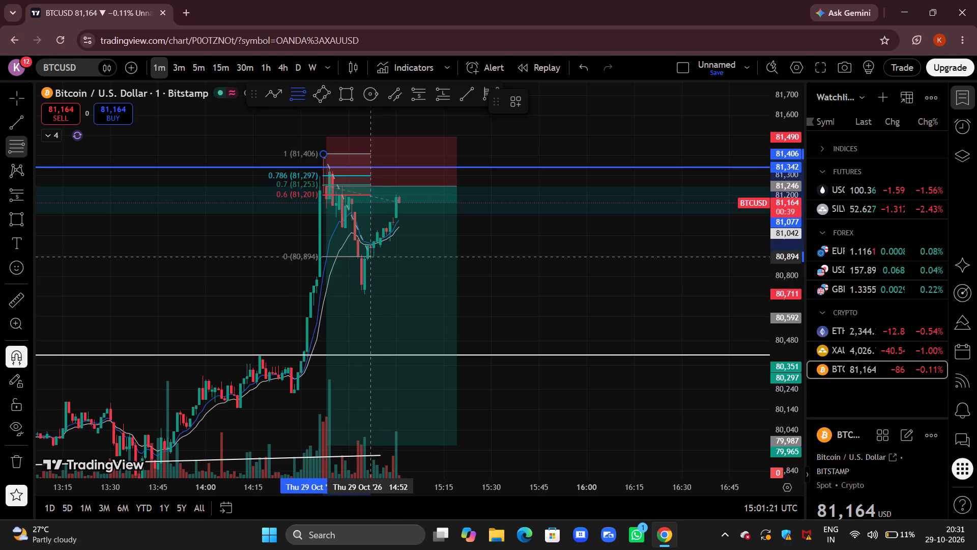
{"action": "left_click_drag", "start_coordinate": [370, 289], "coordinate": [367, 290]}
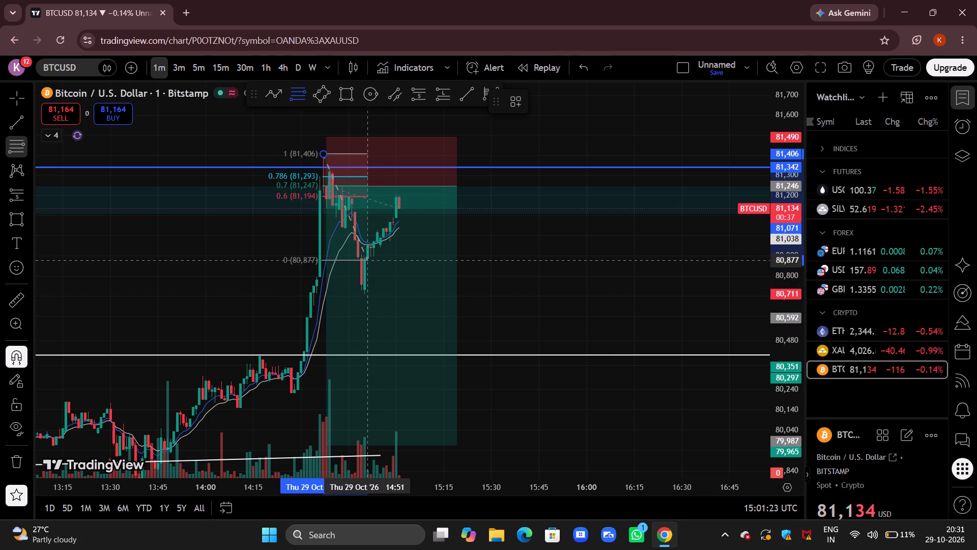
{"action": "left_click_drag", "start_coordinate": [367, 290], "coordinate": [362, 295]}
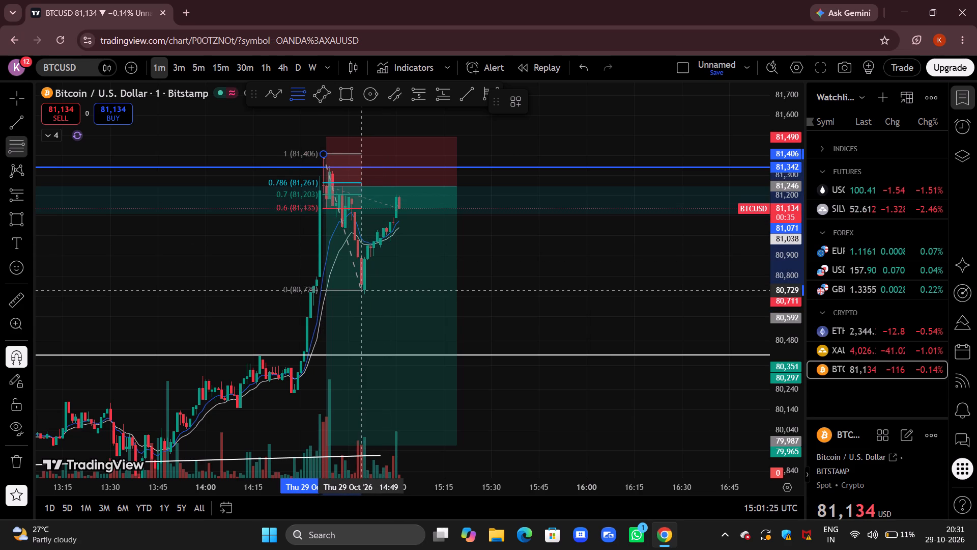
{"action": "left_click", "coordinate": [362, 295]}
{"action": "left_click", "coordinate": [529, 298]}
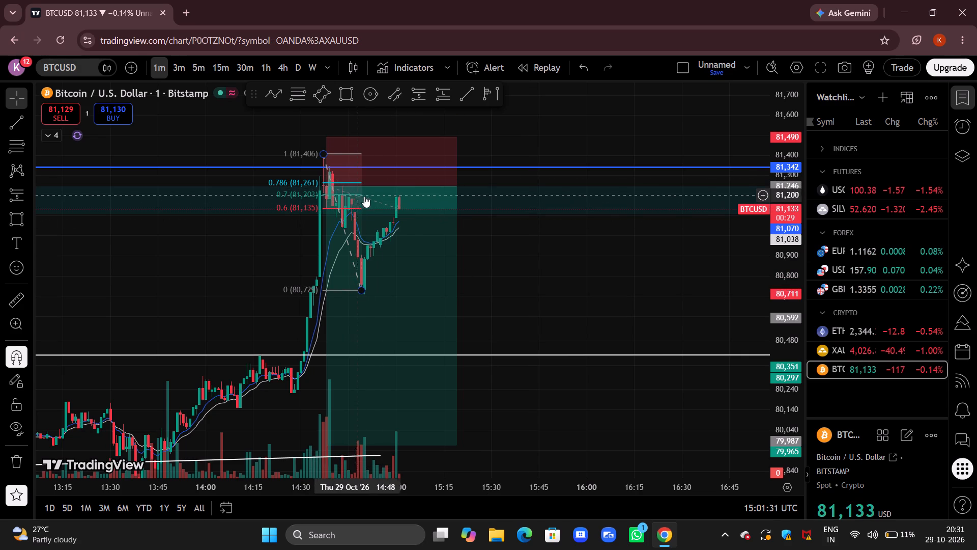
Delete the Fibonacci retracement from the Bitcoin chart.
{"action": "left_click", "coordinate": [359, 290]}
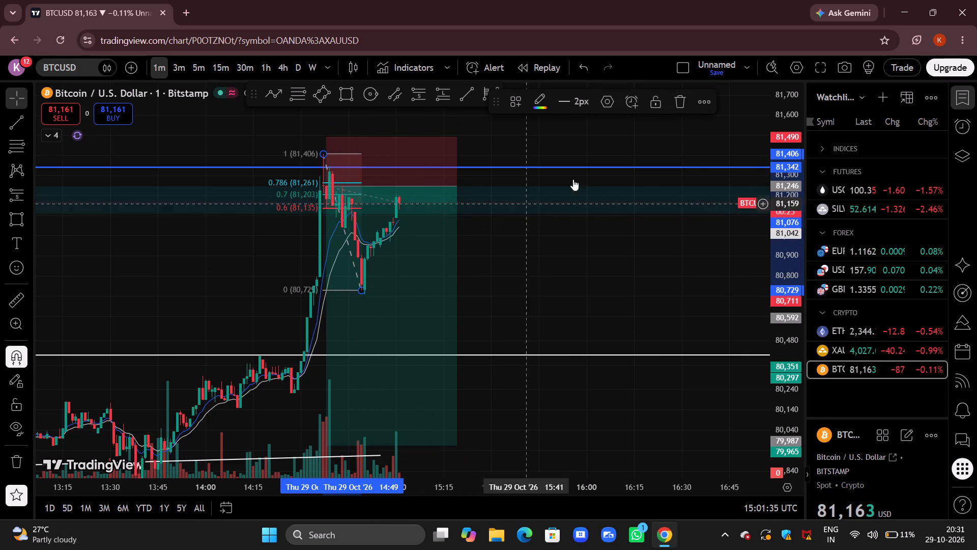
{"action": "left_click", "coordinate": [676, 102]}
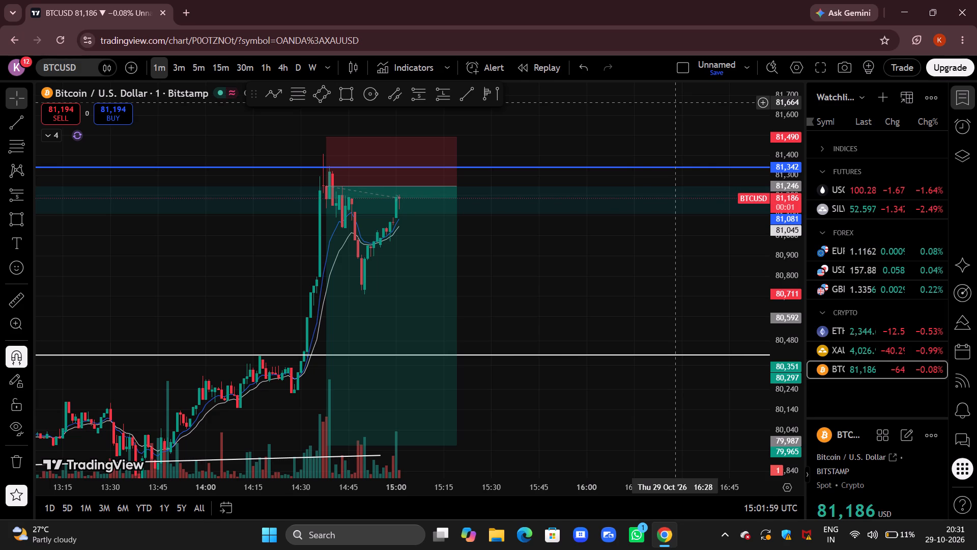
Monitor Bitcoin's 1-minute price movement near the short position's entry and the supply zone.
{"action": "left_click_drag", "start_coordinate": [576, 264], "coordinate": [545, 304]}
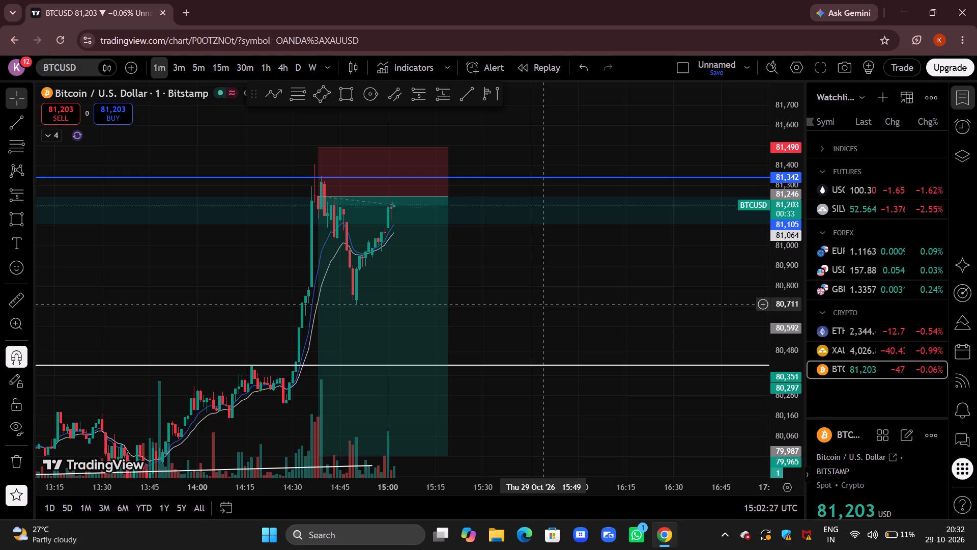
{"action": "left_click_drag", "start_coordinate": [561, 300], "coordinate": [489, 283]}
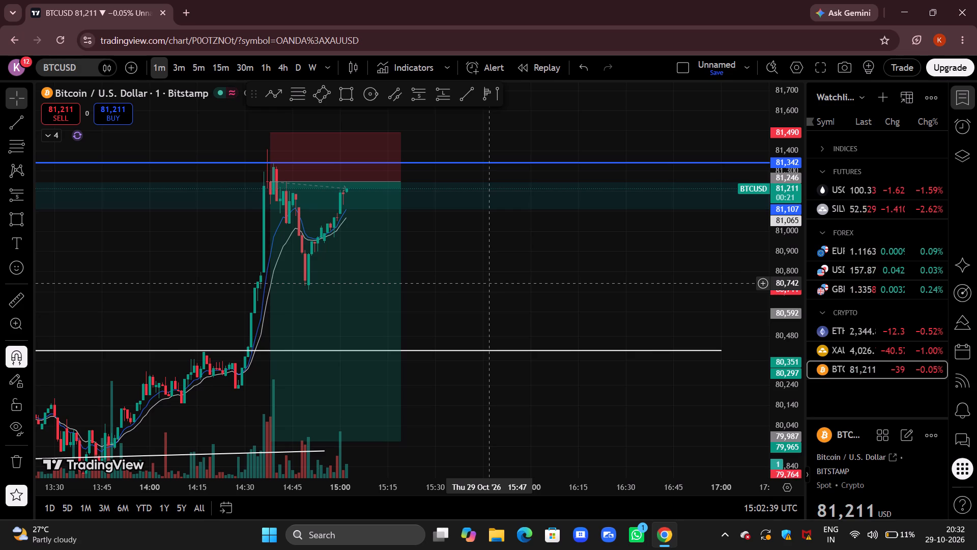
{"action": "left_click_drag", "start_coordinate": [520, 275], "coordinate": [441, 255]}
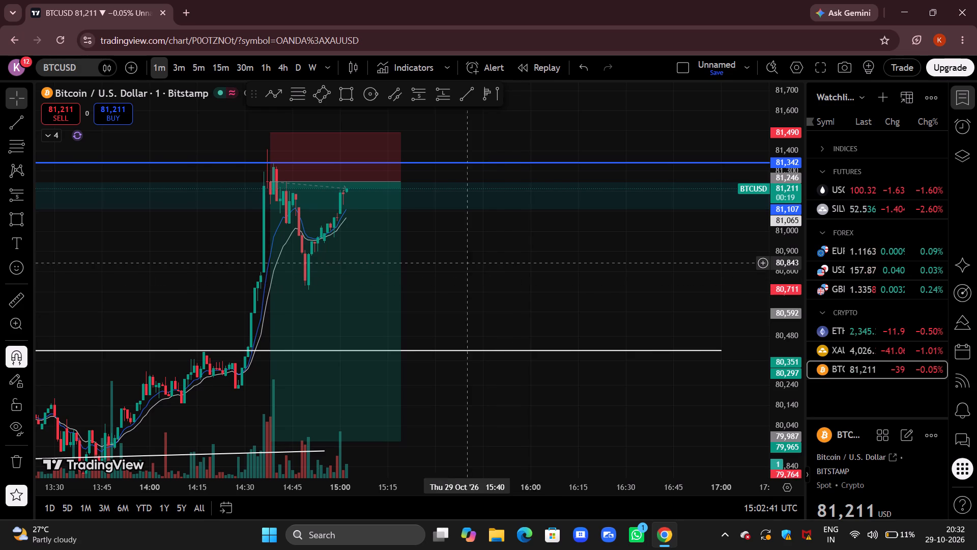
{"action": "left_click_drag", "start_coordinate": [441, 255], "coordinate": [439, 255]}
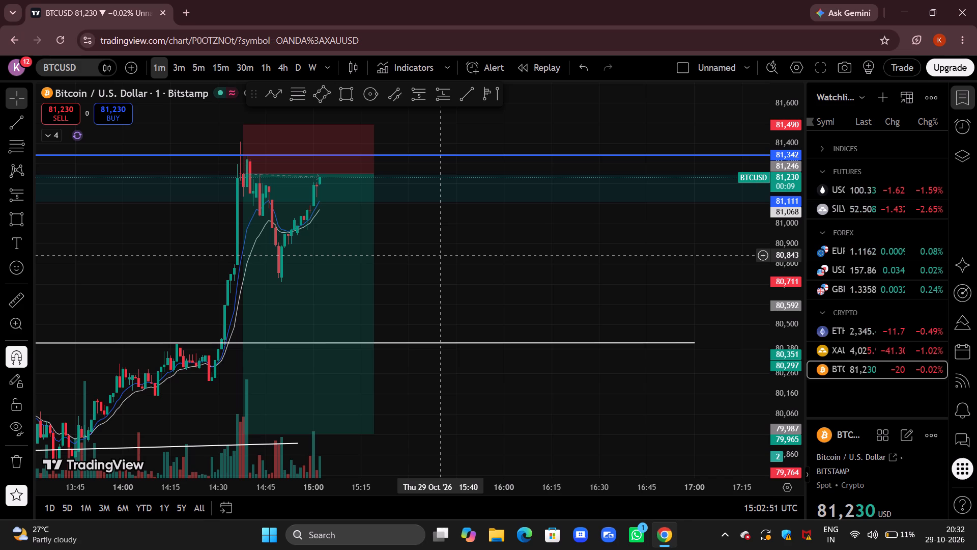
{"action": "left_click_drag", "start_coordinate": [411, 252], "coordinate": [457, 266]}
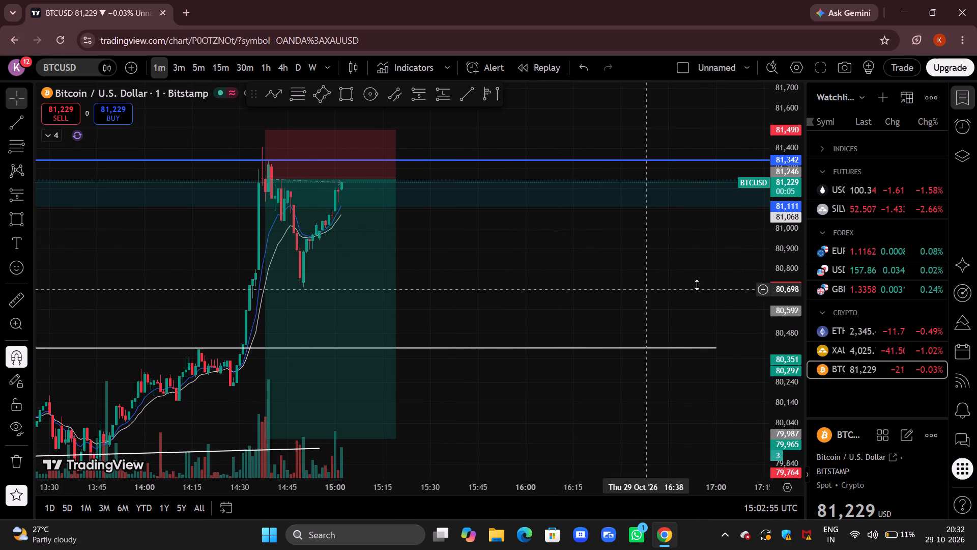
Return to the gold chart and lower the short position's profit target to about 4,020.795.
{"action": "left_click", "coordinate": [890, 353]}
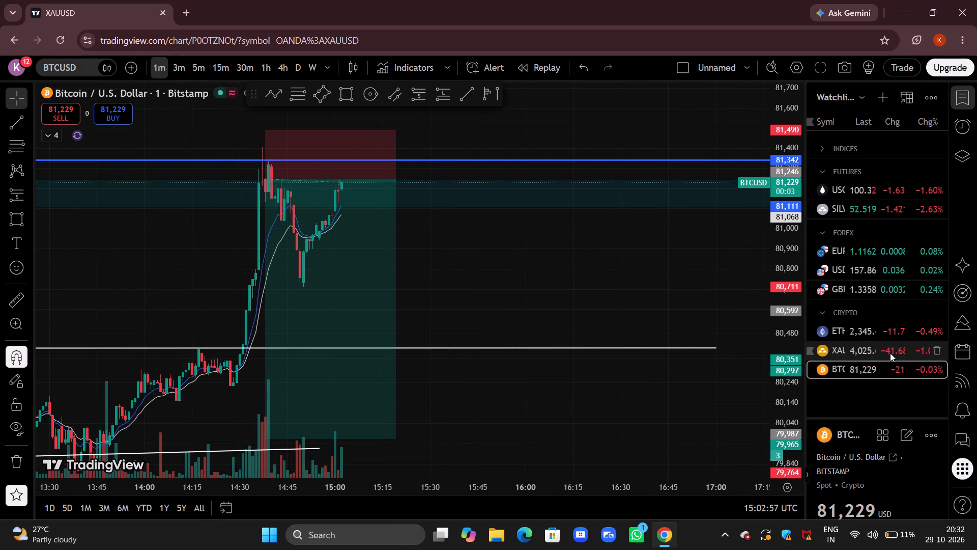
{"action": "left_click_drag", "start_coordinate": [525, 251], "coordinate": [506, 259]}
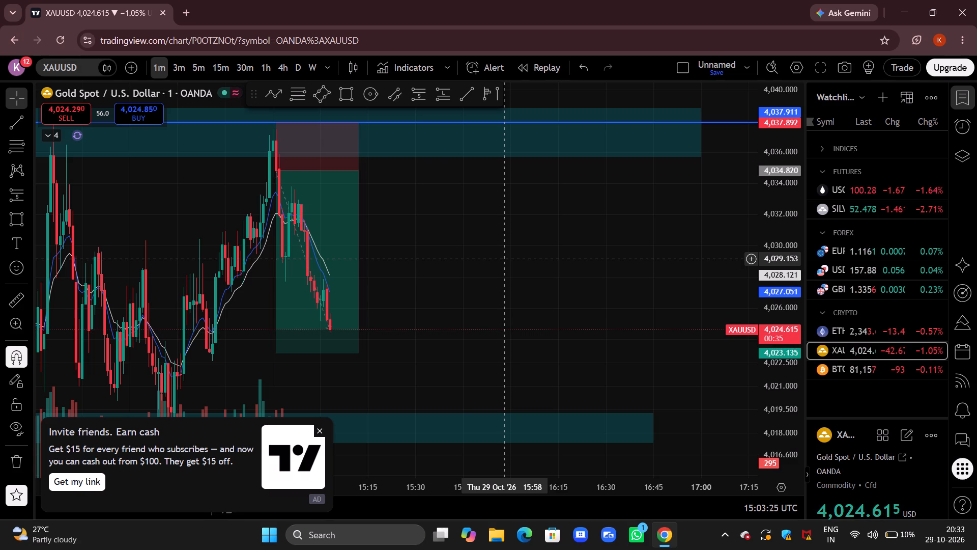
{"action": "left_click_drag", "start_coordinate": [430, 261], "coordinate": [518, 152]}
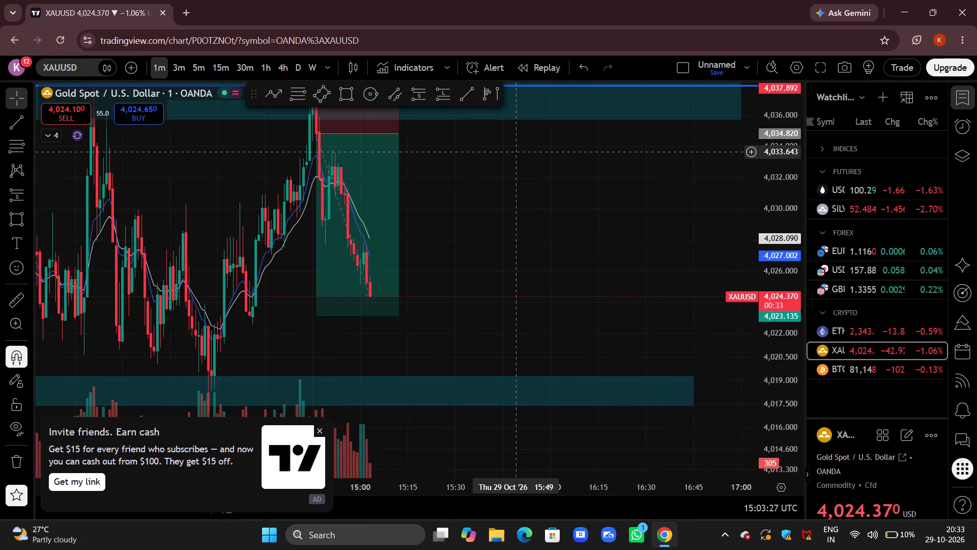
{"action": "left_click_drag", "start_coordinate": [518, 152], "coordinate": [513, 161]}
{"action": "left_click_drag", "start_coordinate": [462, 207], "coordinate": [526, 238]}
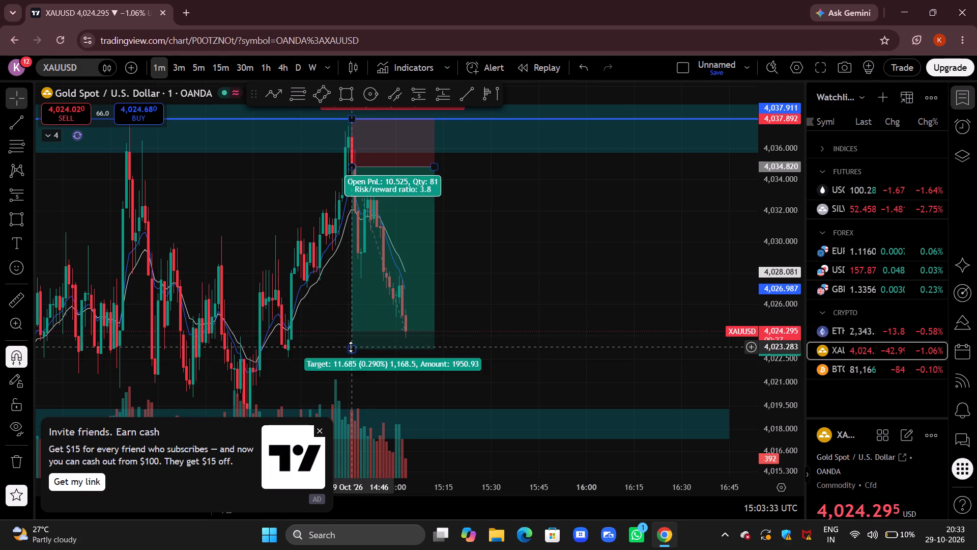
{"action": "left_click_drag", "start_coordinate": [351, 347], "coordinate": [253, 381]}
{"action": "left_click", "coordinate": [538, 268]}
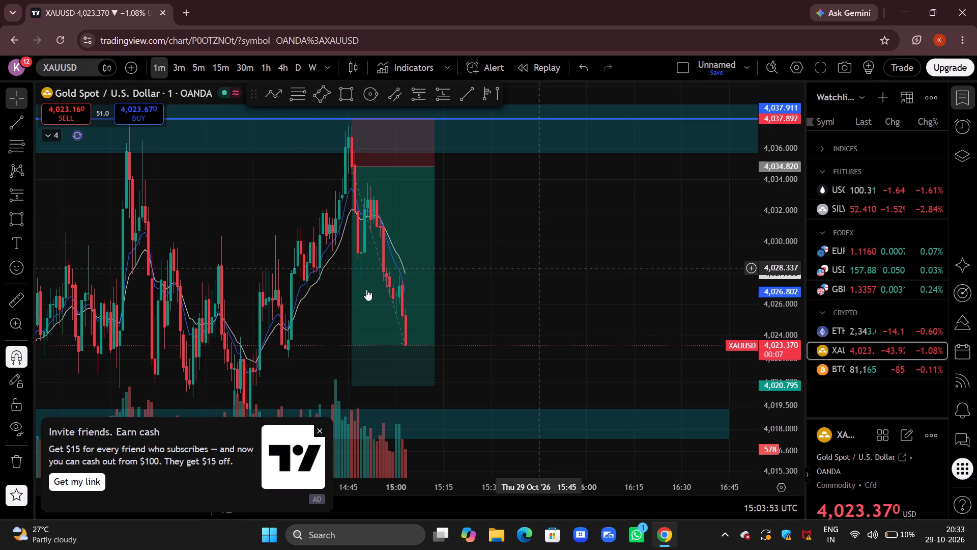
Dismiss the invite-friends advertisement covering the gold chart.
{"action": "left_click", "coordinate": [318, 433]}
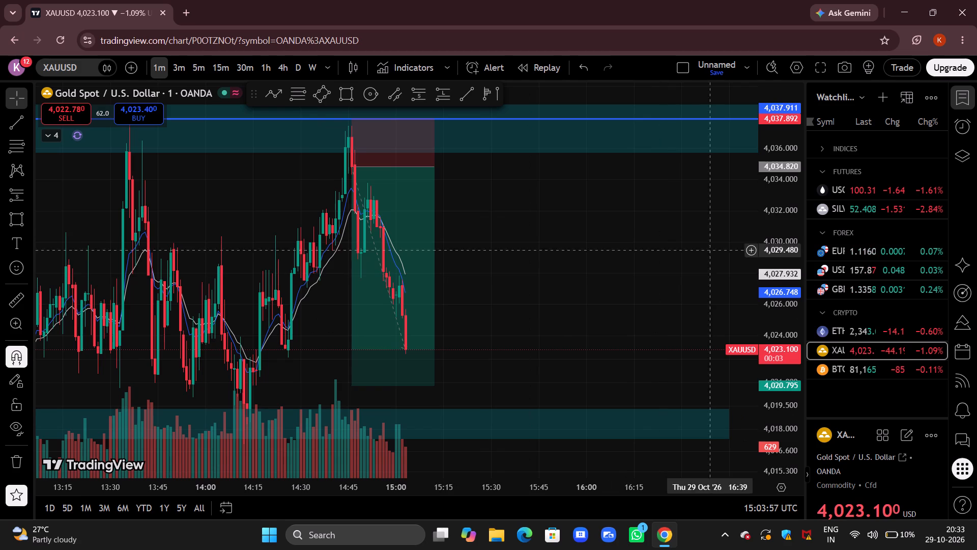
Examine gold's 1-minute price action within the short position, between the supply zone and the lower demand zone.
{"action": "left_click_drag", "start_coordinate": [777, 206], "coordinate": [751, 287]}
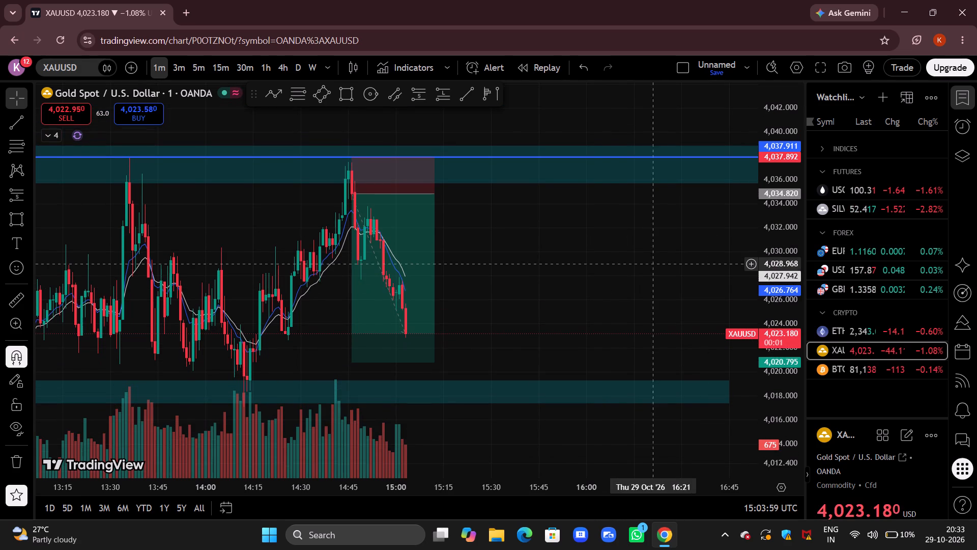
{"action": "left_click_drag", "start_coordinate": [604, 261], "coordinate": [580, 234]}
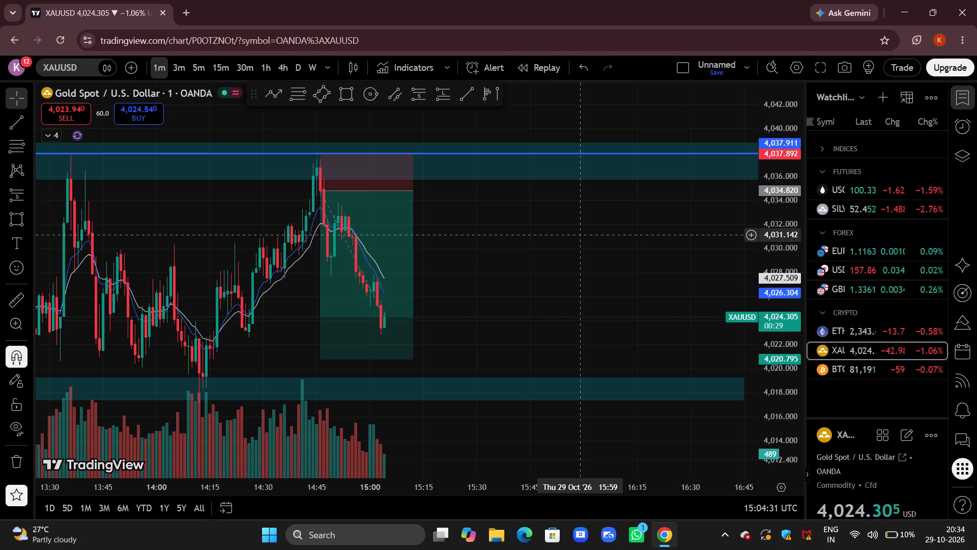
{"action": "left_click_drag", "start_coordinate": [480, 295], "coordinate": [547, 242]}
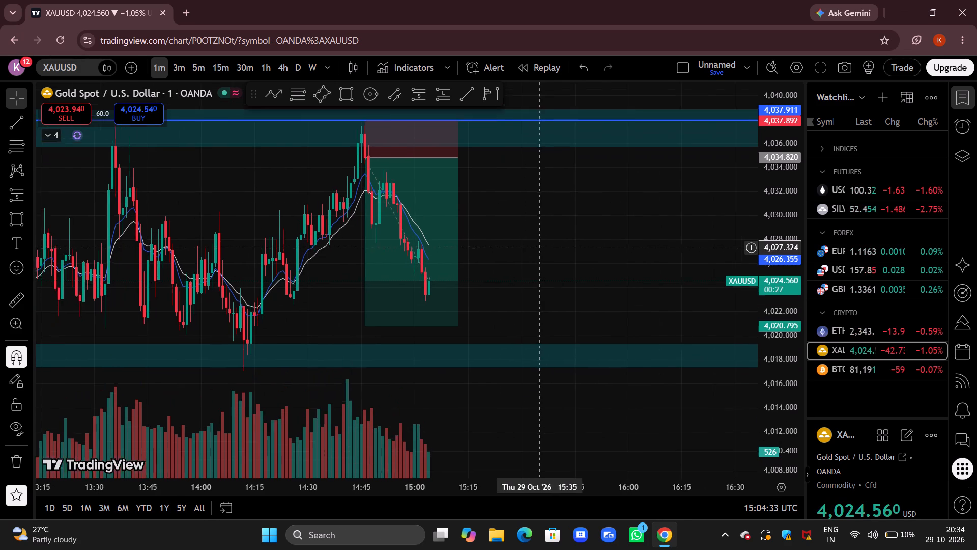
{"action": "left_click_drag", "start_coordinate": [547, 242], "coordinate": [542, 242]}
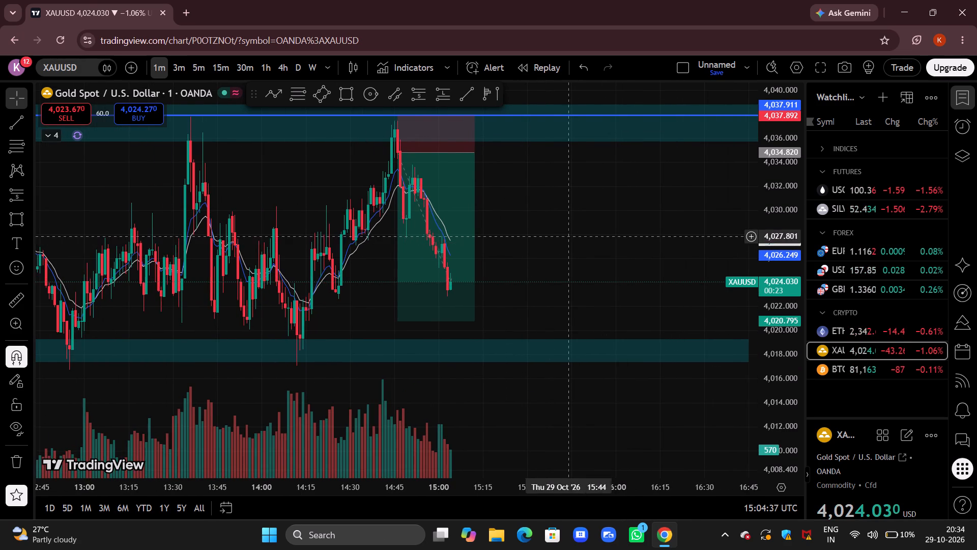
{"action": "left_click_drag", "start_coordinate": [765, 189], "coordinate": [758, 261]}
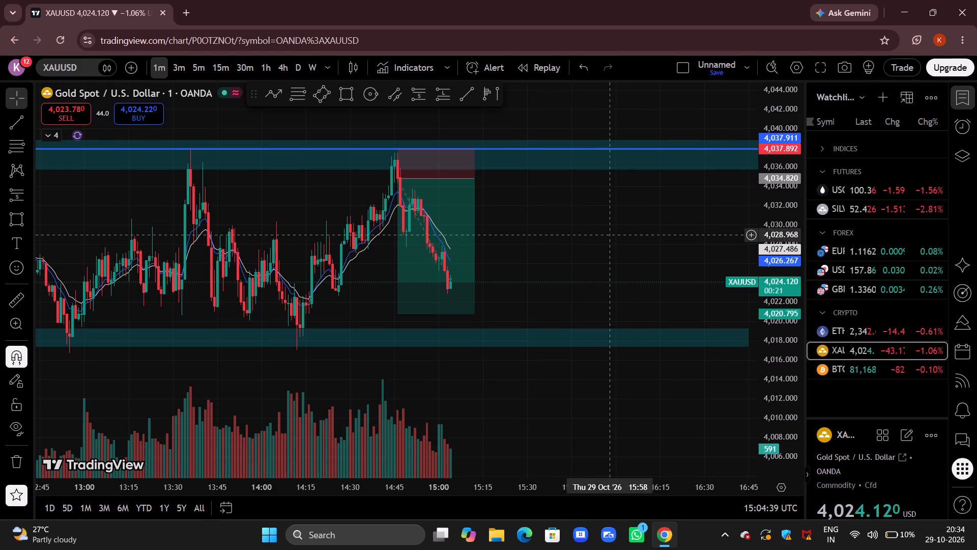
{"action": "left_click_drag", "start_coordinate": [504, 250], "coordinate": [656, 219]}
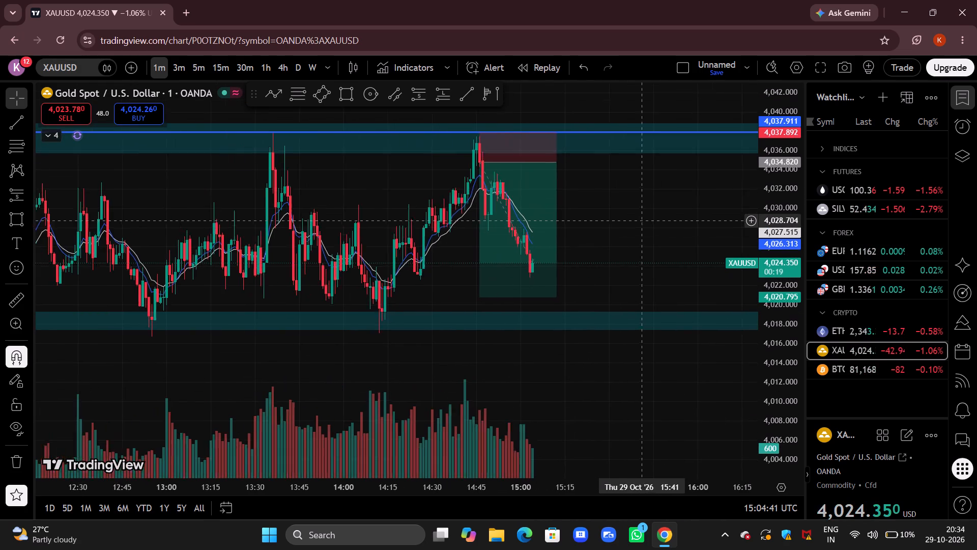
{"action": "left_click_drag", "start_coordinate": [656, 219], "coordinate": [588, 251]}
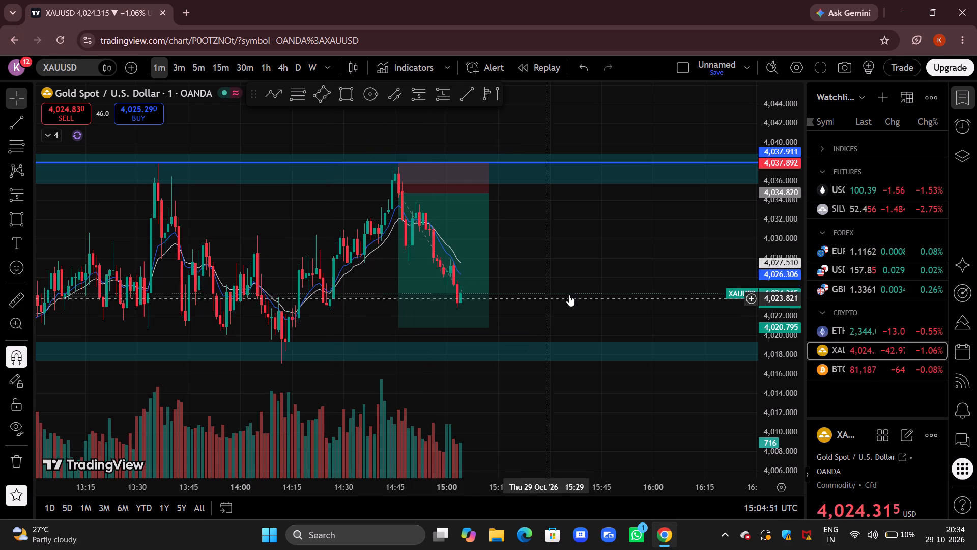
{"action": "left_click_drag", "start_coordinate": [572, 290], "coordinate": [425, 311]}
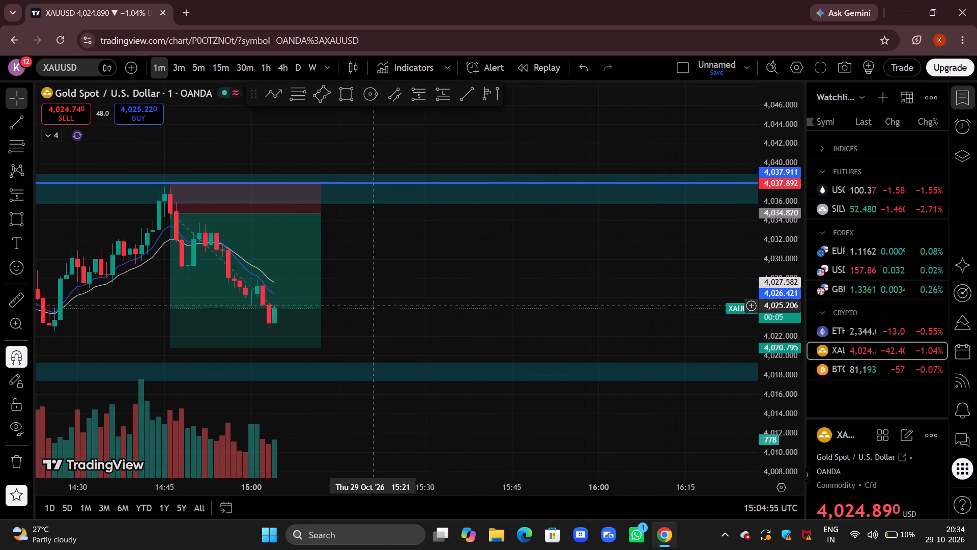
{"action": "left_click_drag", "start_coordinate": [329, 290], "coordinate": [524, 270]}
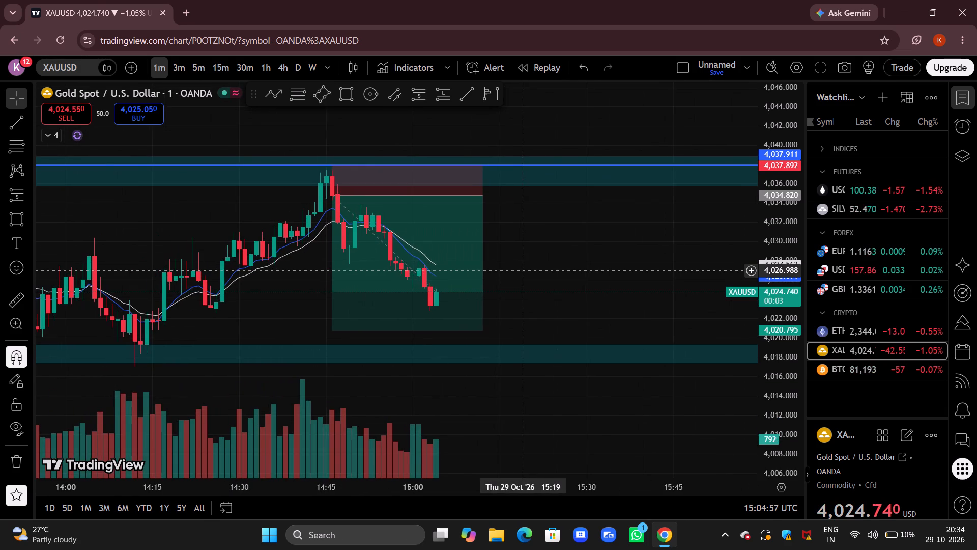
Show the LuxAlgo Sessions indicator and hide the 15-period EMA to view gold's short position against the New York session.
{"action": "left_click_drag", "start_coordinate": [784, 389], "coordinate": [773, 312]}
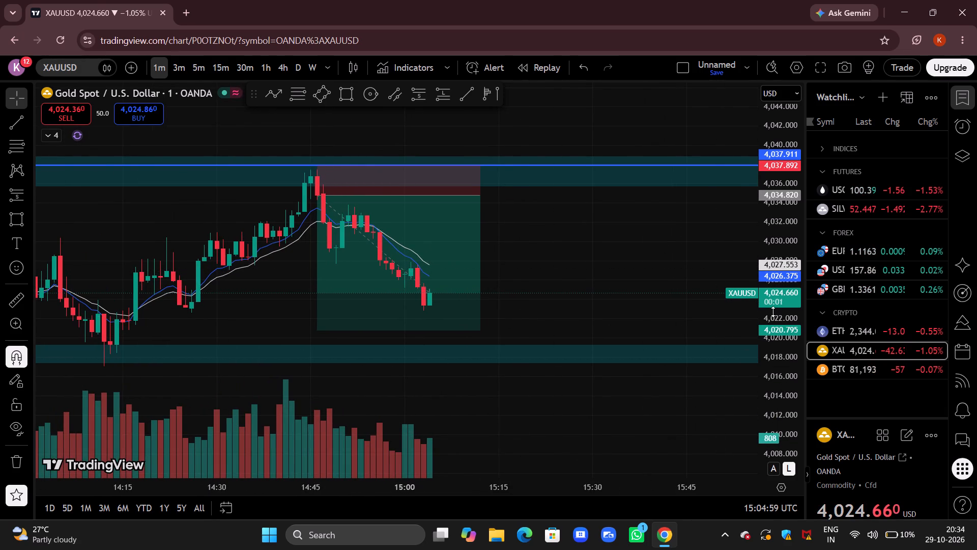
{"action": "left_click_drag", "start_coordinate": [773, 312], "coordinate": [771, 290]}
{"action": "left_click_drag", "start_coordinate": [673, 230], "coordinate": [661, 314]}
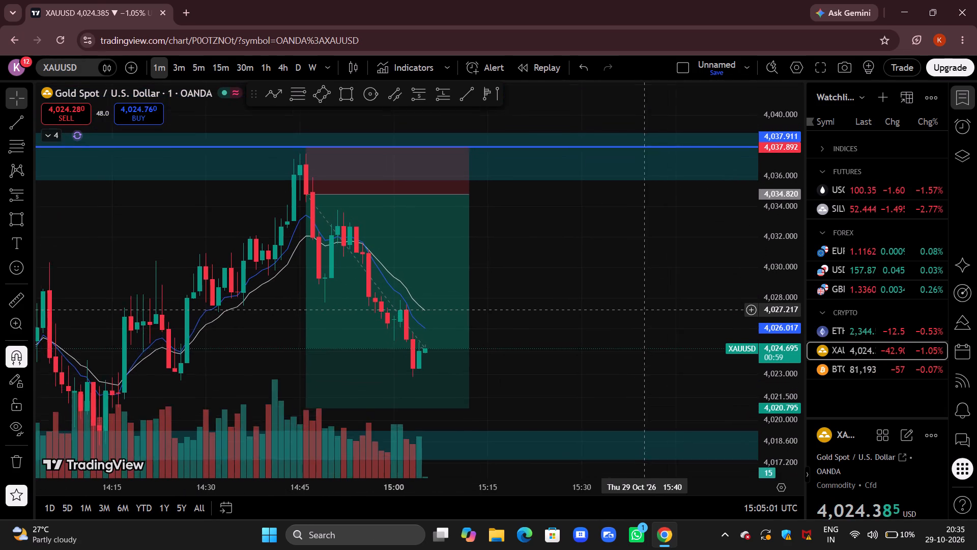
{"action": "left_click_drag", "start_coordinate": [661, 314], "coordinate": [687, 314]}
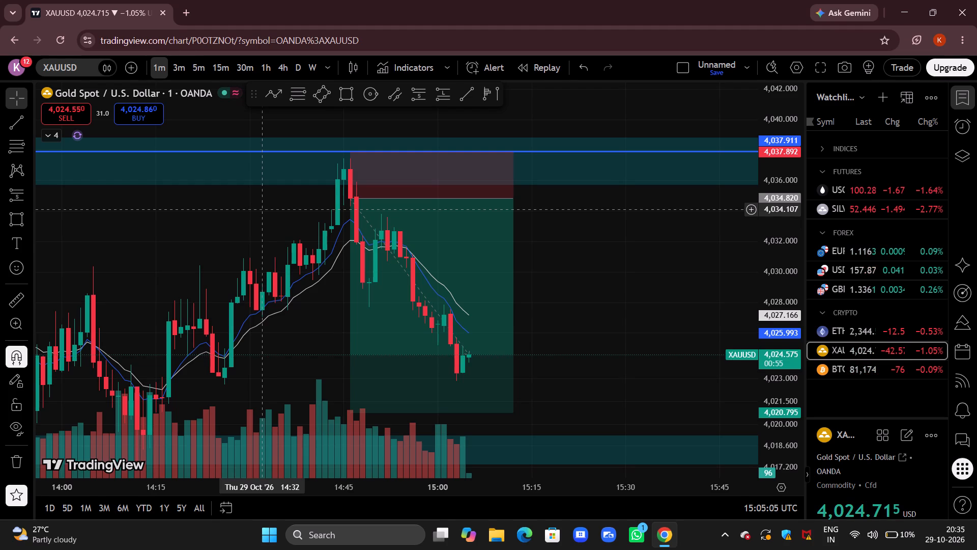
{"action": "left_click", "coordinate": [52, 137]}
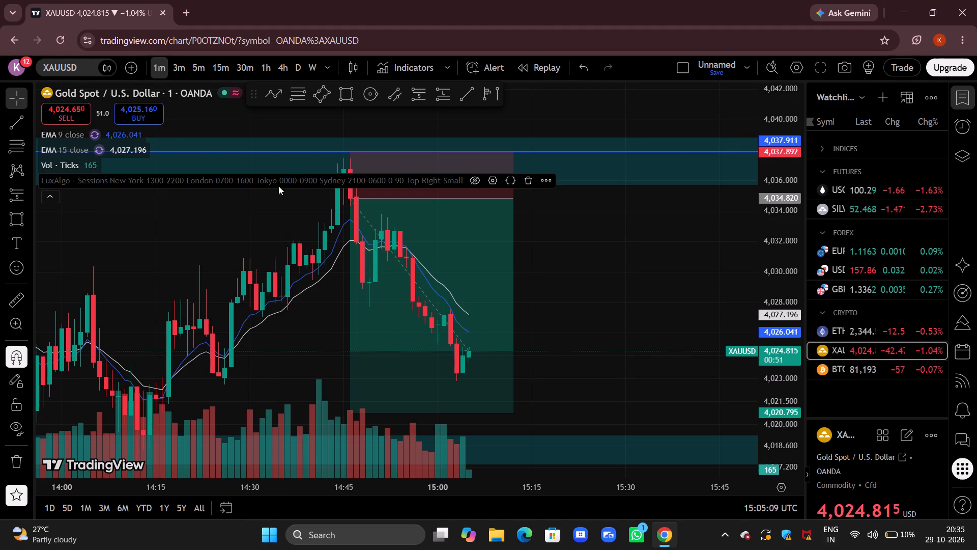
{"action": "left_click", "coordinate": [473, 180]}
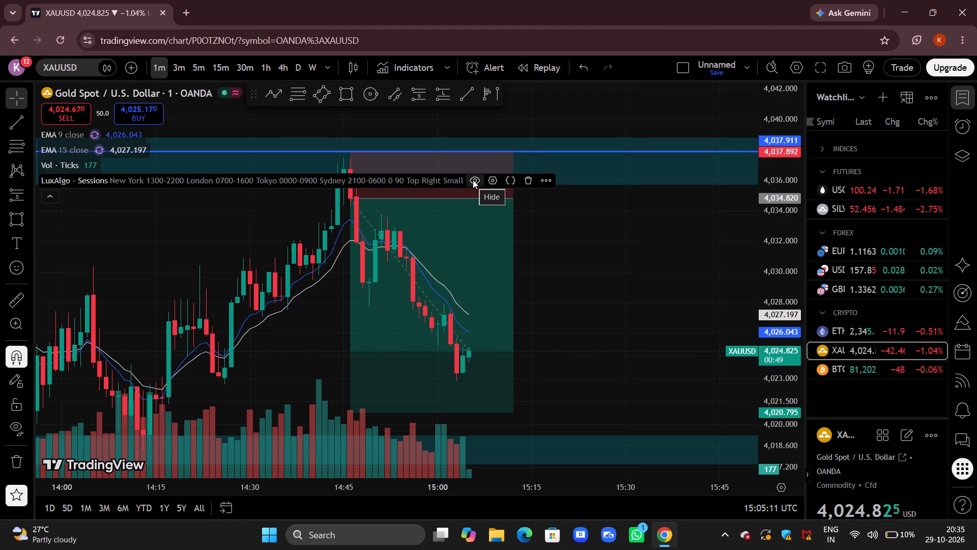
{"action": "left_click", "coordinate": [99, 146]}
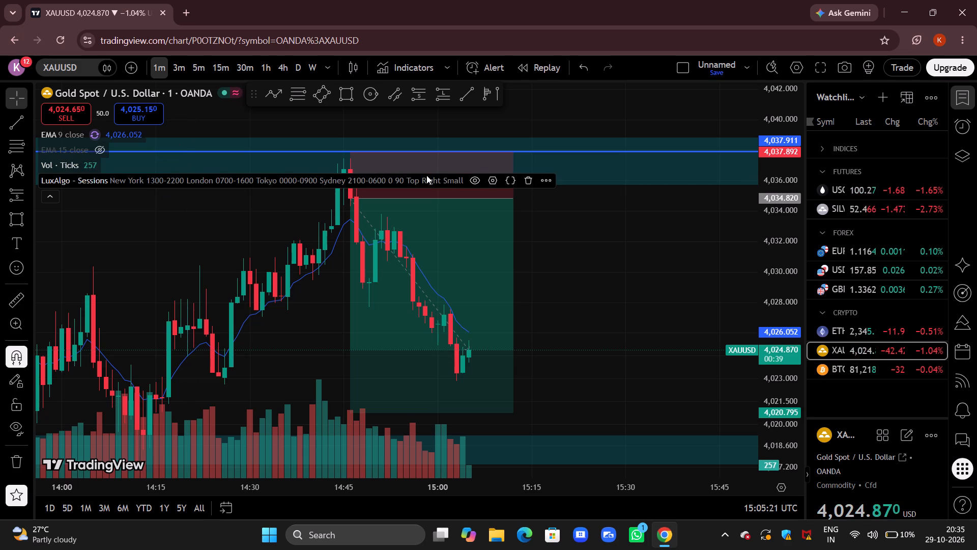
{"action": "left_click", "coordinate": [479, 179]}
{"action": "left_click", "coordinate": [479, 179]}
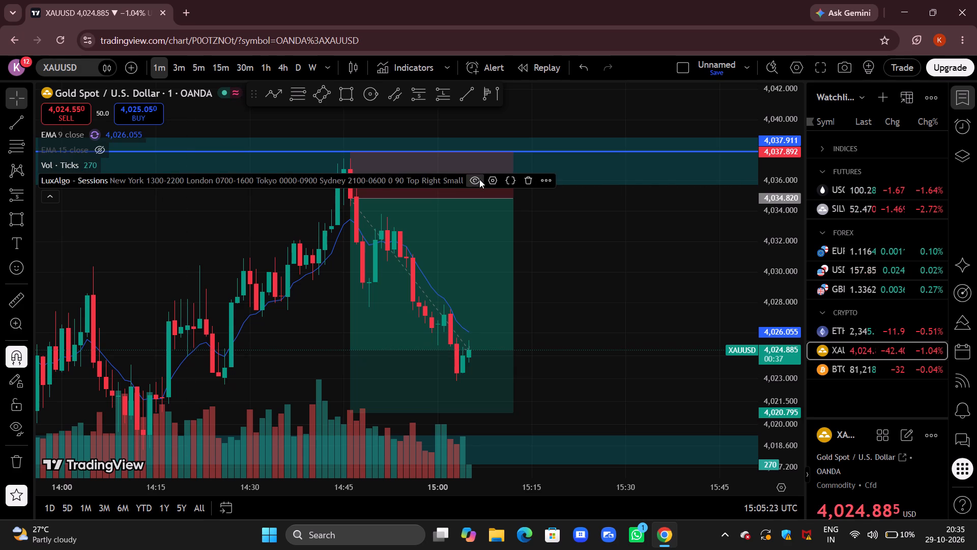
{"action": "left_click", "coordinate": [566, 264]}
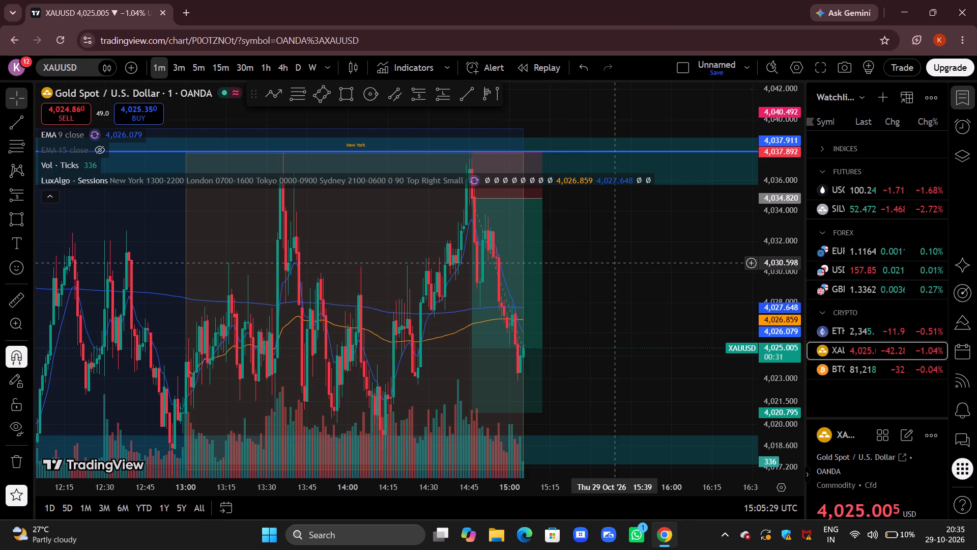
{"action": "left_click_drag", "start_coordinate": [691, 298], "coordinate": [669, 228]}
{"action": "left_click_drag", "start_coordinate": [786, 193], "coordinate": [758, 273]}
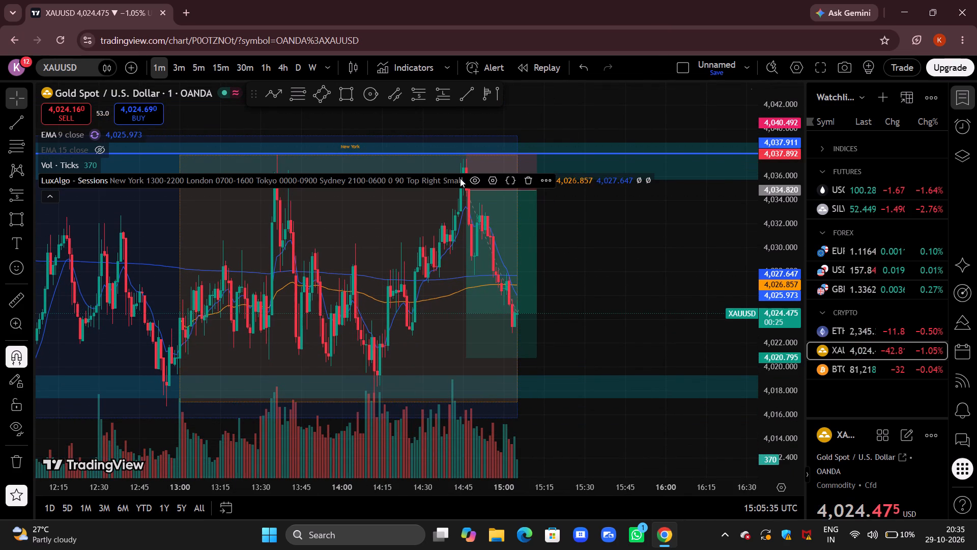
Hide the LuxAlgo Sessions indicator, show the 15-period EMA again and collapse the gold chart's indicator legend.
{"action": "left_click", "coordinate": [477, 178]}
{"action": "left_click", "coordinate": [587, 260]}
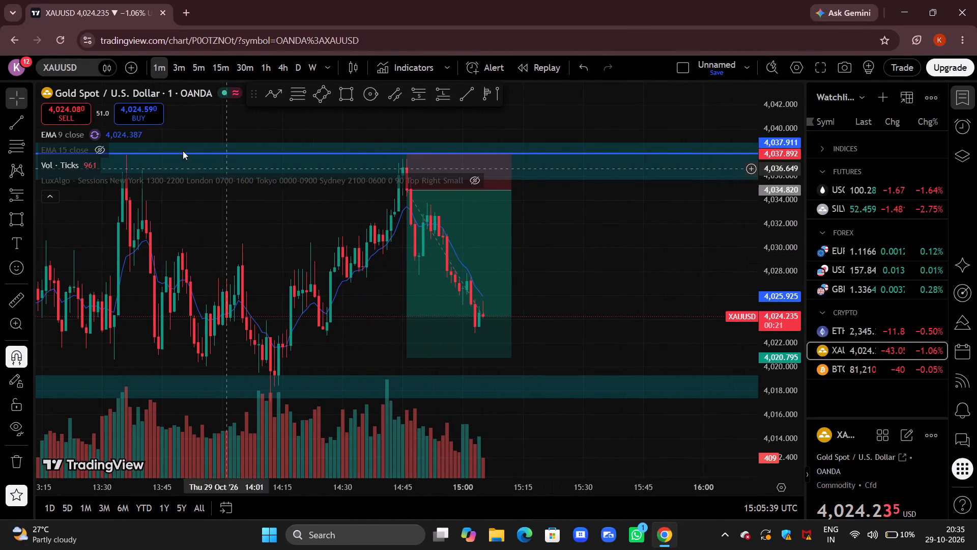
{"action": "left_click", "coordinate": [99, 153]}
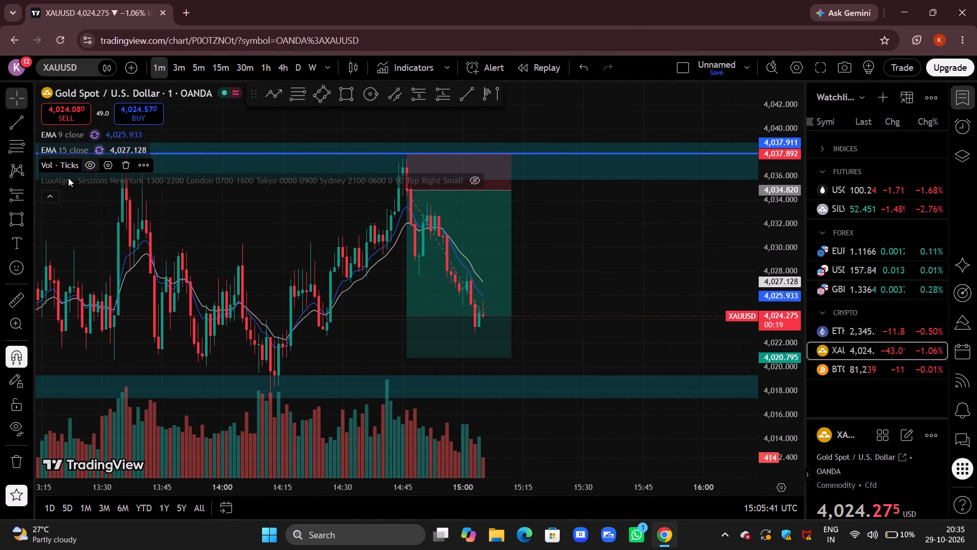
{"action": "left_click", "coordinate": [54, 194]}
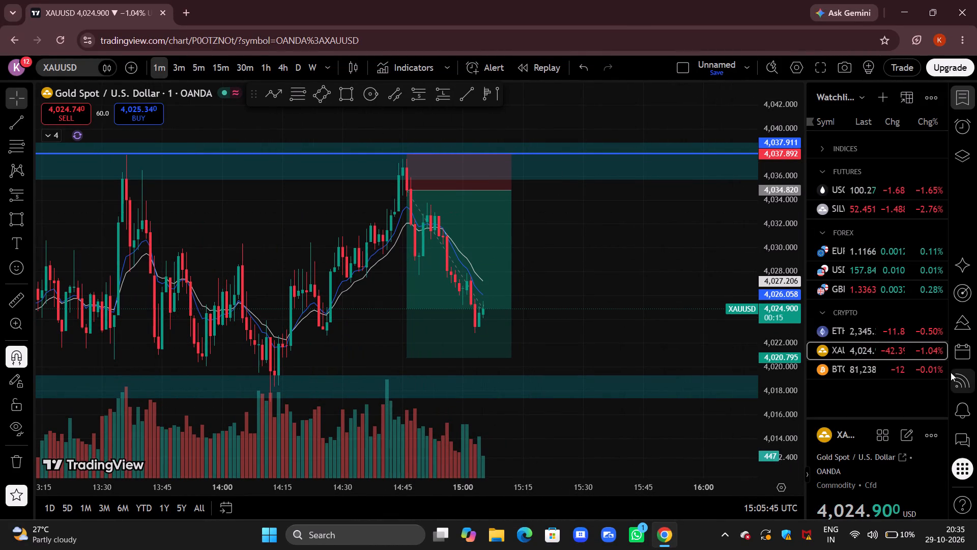
Switch to the Bitcoin chart and examine 1-minute price action around the short position's entry, supply zone and target.
{"action": "left_click", "coordinate": [906, 366]}
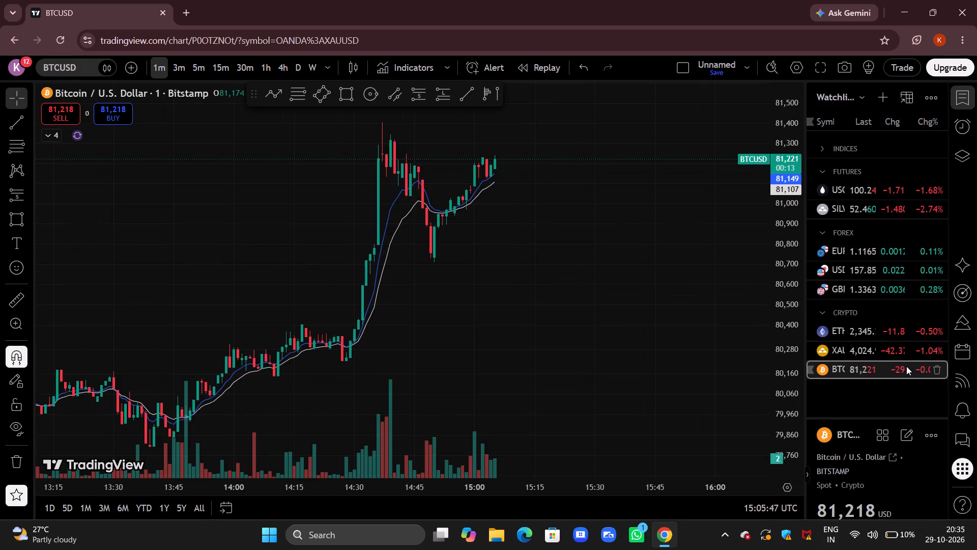
{"action": "left_click_drag", "start_coordinate": [642, 254], "coordinate": [600, 305]}
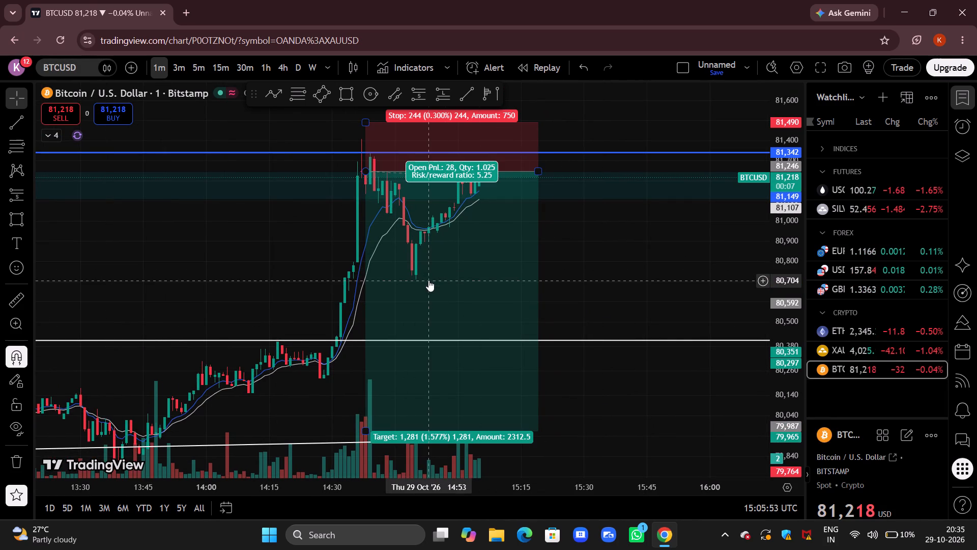
{"action": "left_click_drag", "start_coordinate": [788, 229], "coordinate": [778, 297]}
{"action": "left_click_drag", "start_coordinate": [656, 282], "coordinate": [542, 265]}
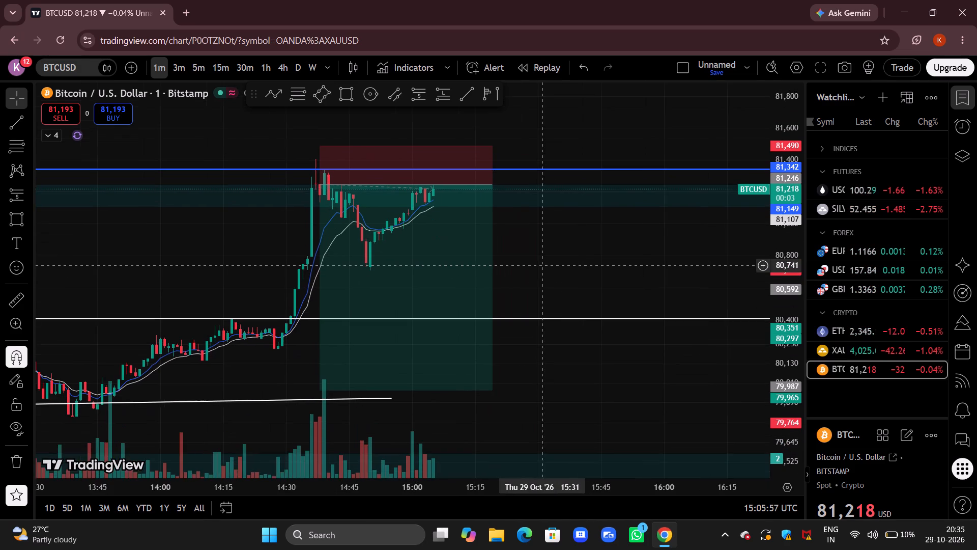
{"action": "left_click_drag", "start_coordinate": [542, 265], "coordinate": [391, 223]}
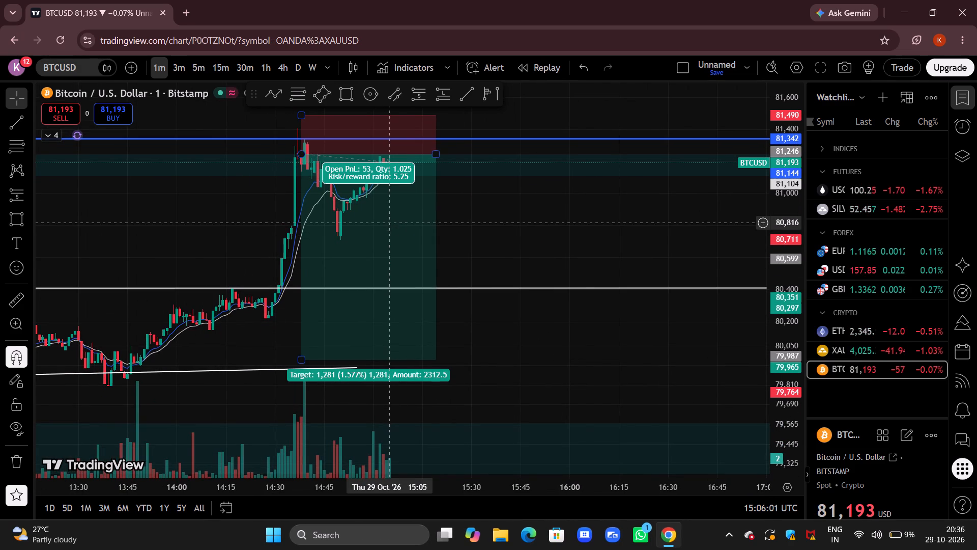
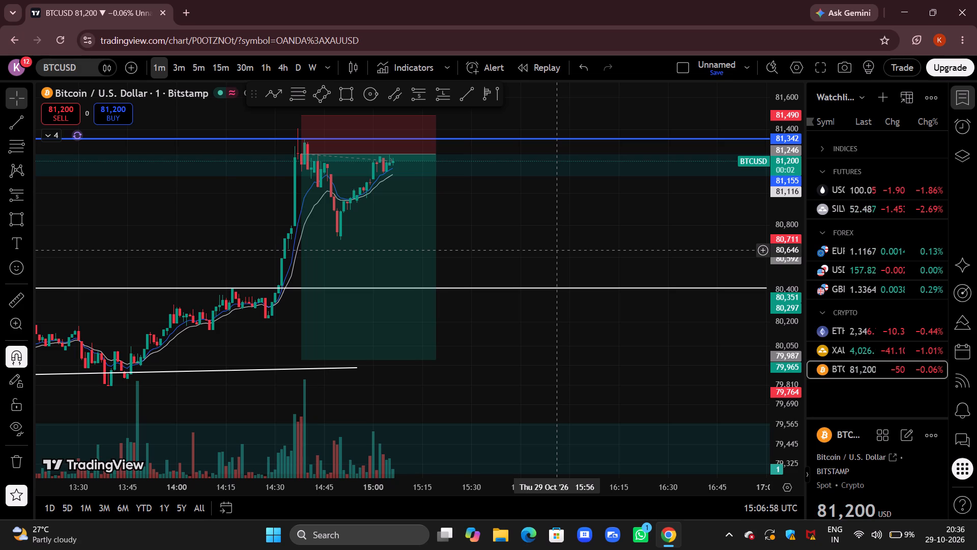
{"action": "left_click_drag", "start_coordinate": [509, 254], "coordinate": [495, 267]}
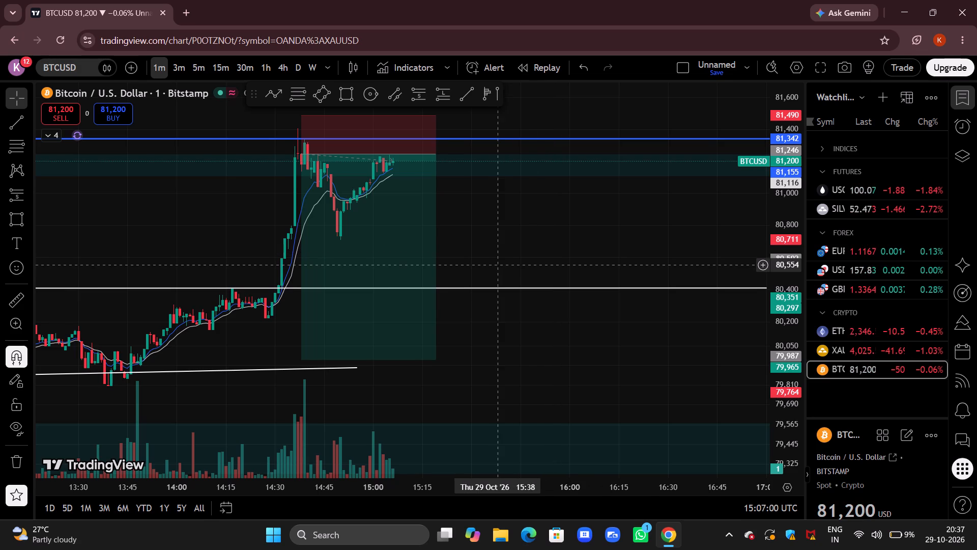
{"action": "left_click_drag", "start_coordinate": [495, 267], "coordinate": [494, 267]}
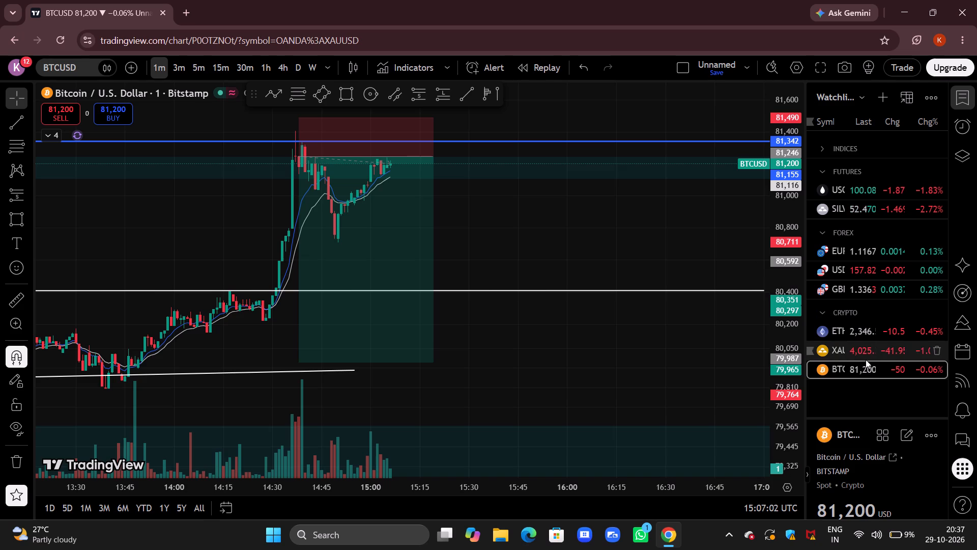
Switch to the gold chart and examine 1-minute price action within the short position, down to its target and the lower demand zone.
{"action": "left_click", "coordinate": [864, 360]}
{"action": "left_click", "coordinate": [870, 354]}
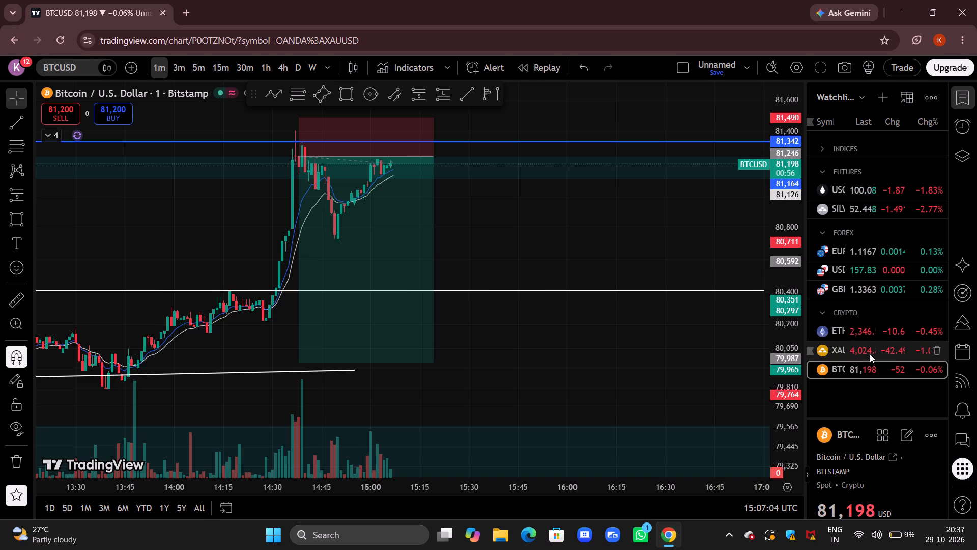
{"action": "left_click", "coordinate": [903, 346]}
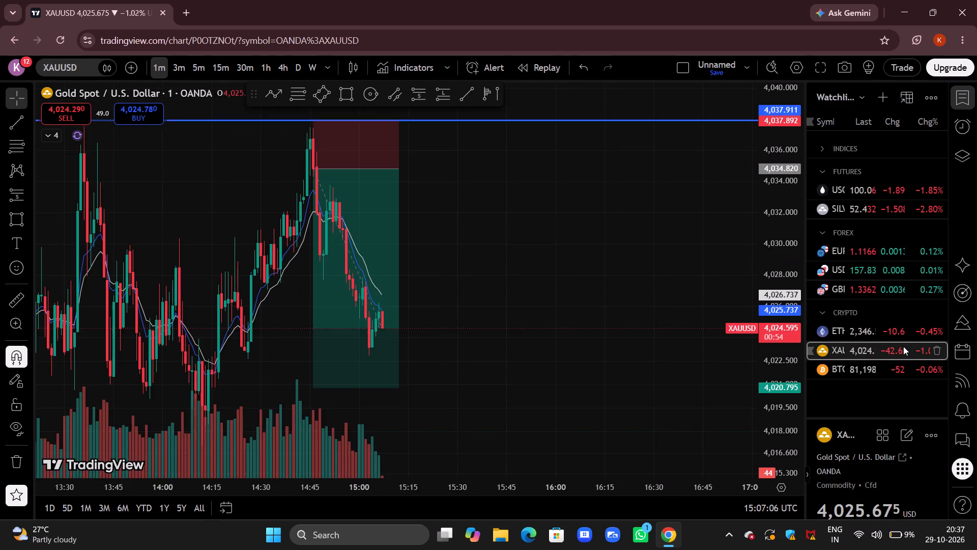
{"action": "left_click_drag", "start_coordinate": [543, 257], "coordinate": [608, 262]}
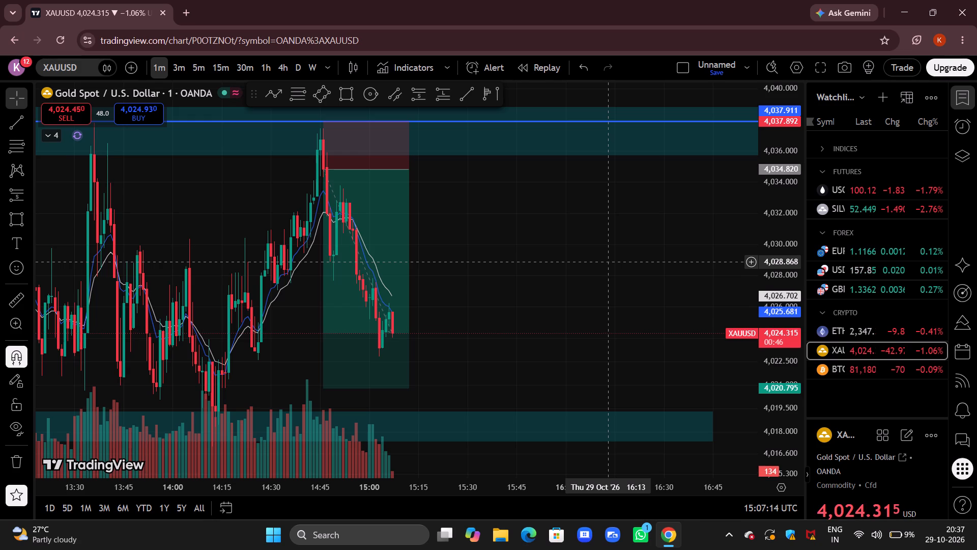
{"action": "left_click_drag", "start_coordinate": [468, 321], "coordinate": [517, 246]}
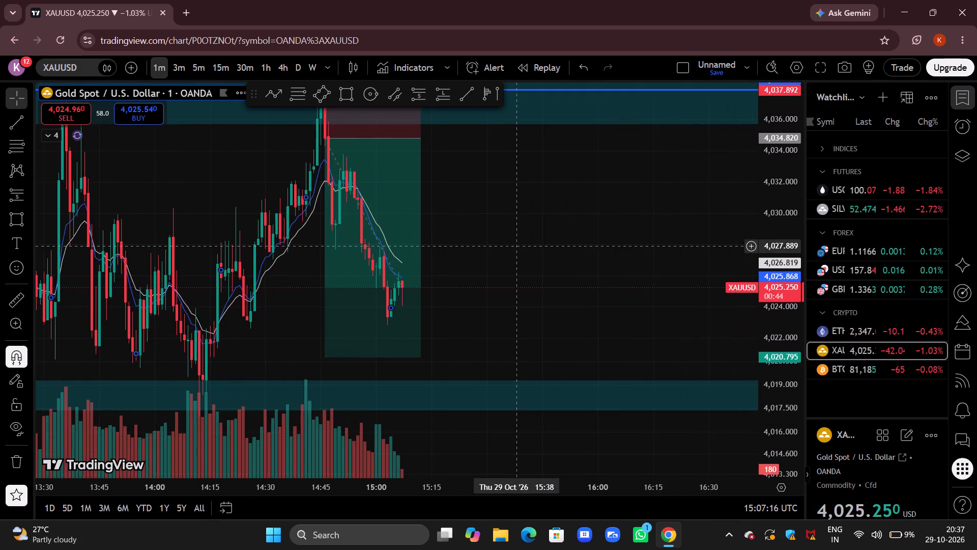
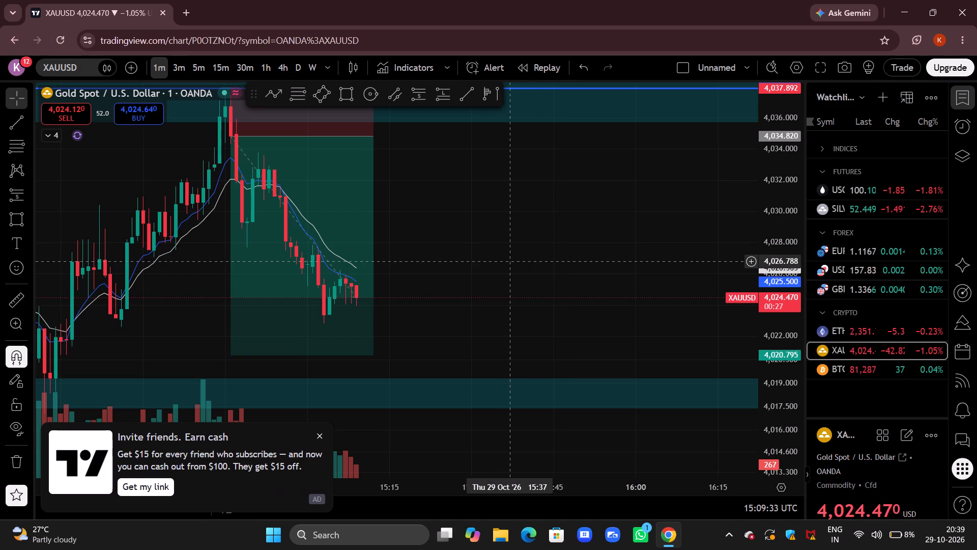
Check 1-minute price action against the short positions, alternating from gold to the Bitcoin chart and back to gold.
{"action": "left_click_drag", "start_coordinate": [506, 261], "coordinate": [479, 289]}
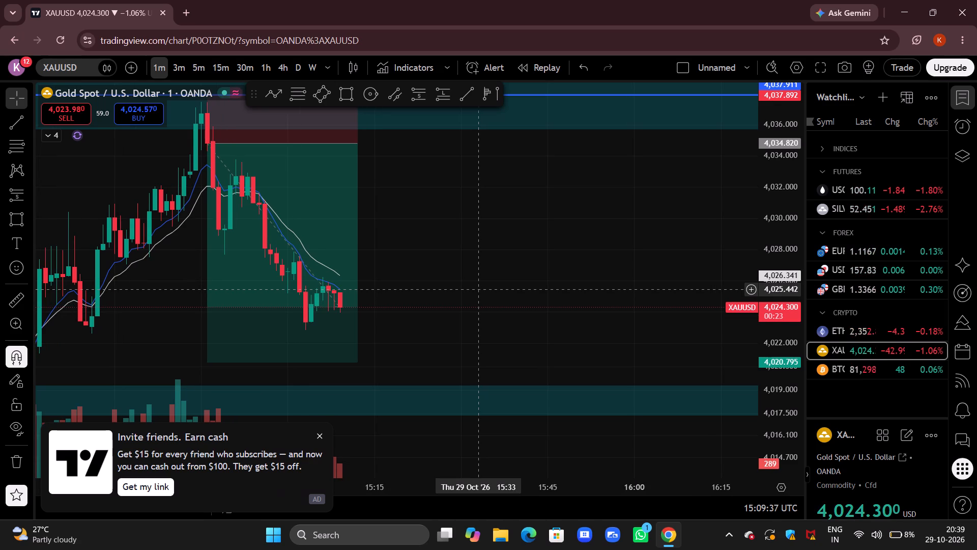
{"action": "left_click_drag", "start_coordinate": [432, 271], "coordinate": [486, 257]}
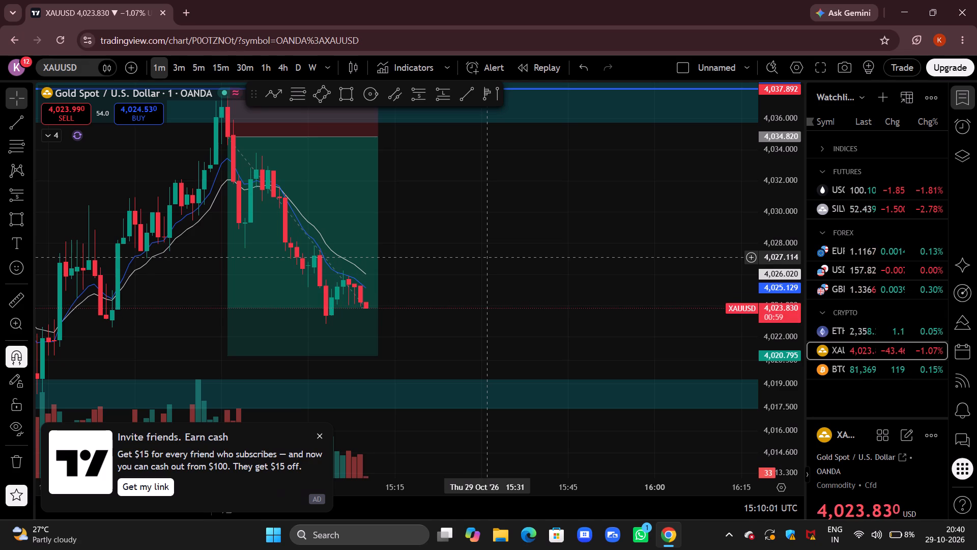
{"action": "left_click", "coordinate": [842, 374]}
{"action": "left_click_drag", "start_coordinate": [502, 222], "coordinate": [471, 322]}
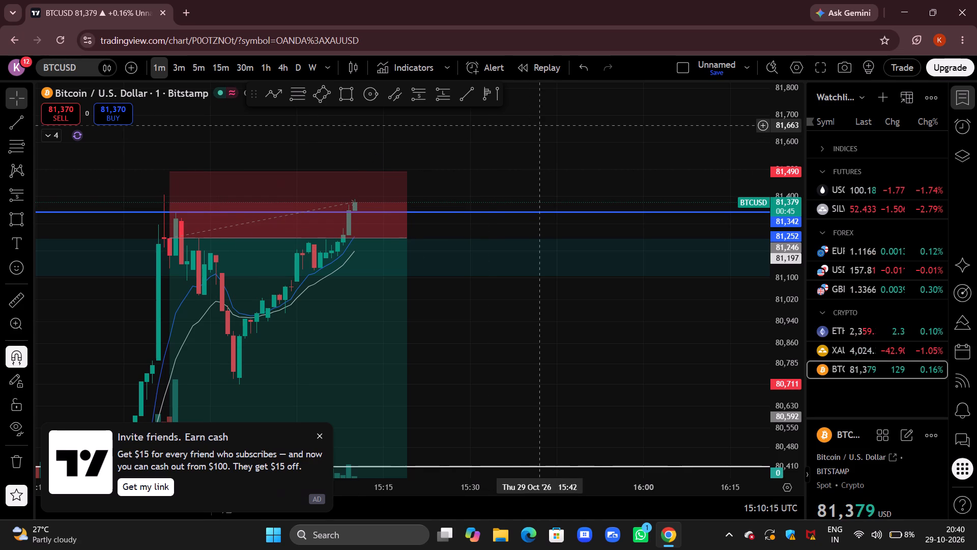
{"action": "left_click_drag", "start_coordinate": [484, 165], "coordinate": [435, 153]}
{"action": "scroll", "coordinate": [435, 153], "scroll_direction": "right", "scroll_amount": 2}
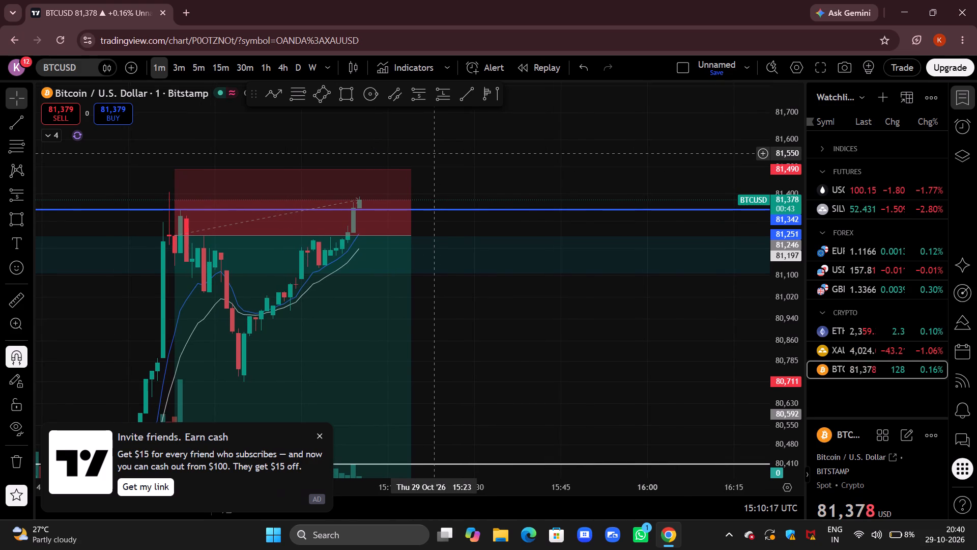
{"action": "scroll", "coordinate": [435, 153], "scroll_direction": "right", "scroll_amount": 1}
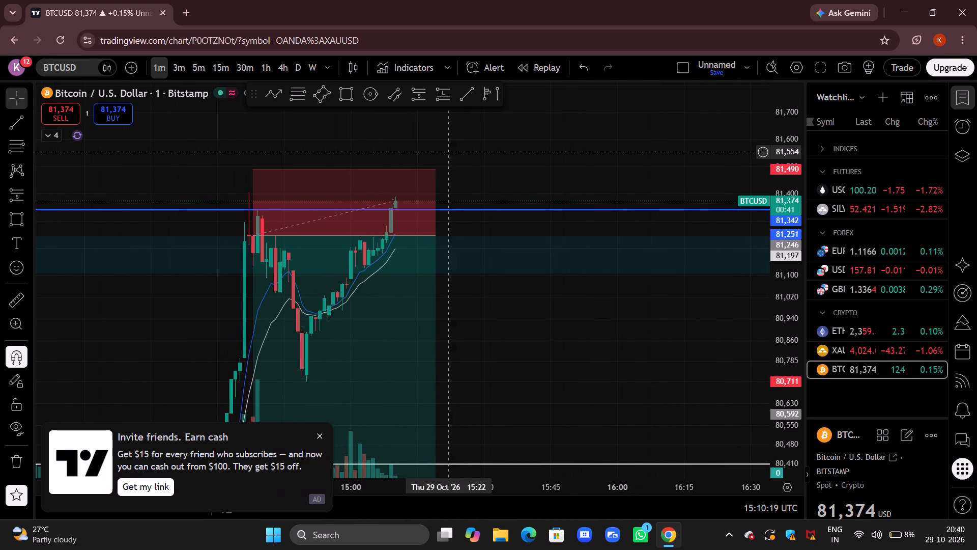
{"action": "left_click_drag", "start_coordinate": [479, 150], "coordinate": [541, 96]}
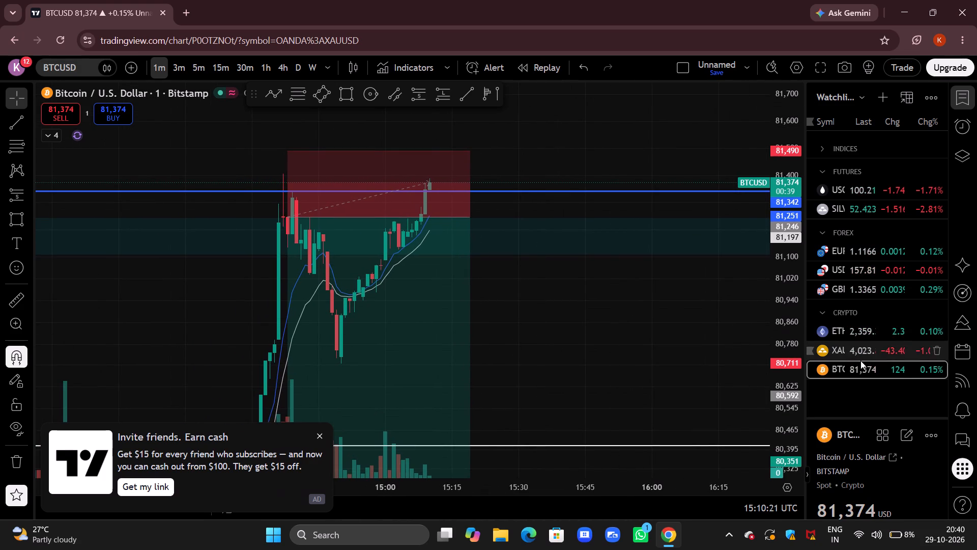
{"action": "left_click", "coordinate": [870, 356]}
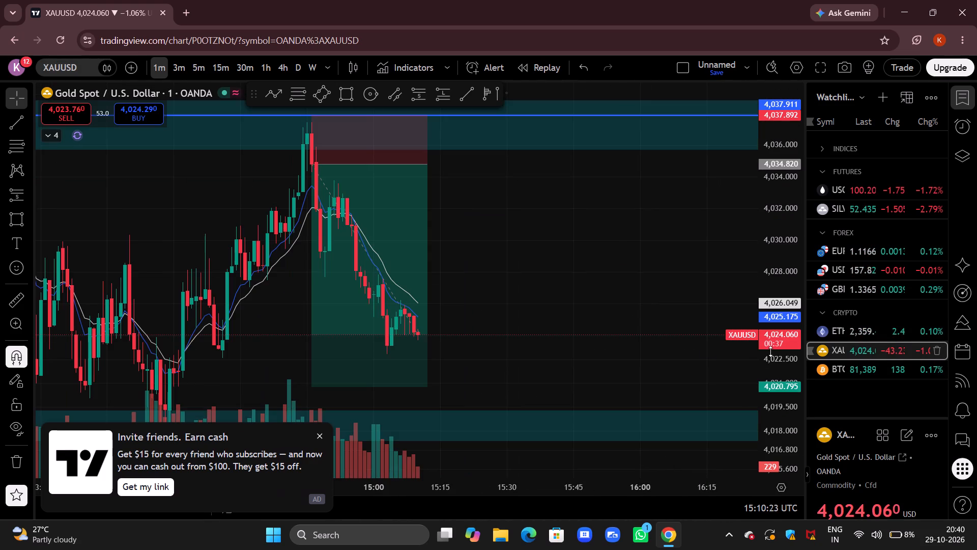
{"action": "left_click_drag", "start_coordinate": [591, 301], "coordinate": [600, 278]}
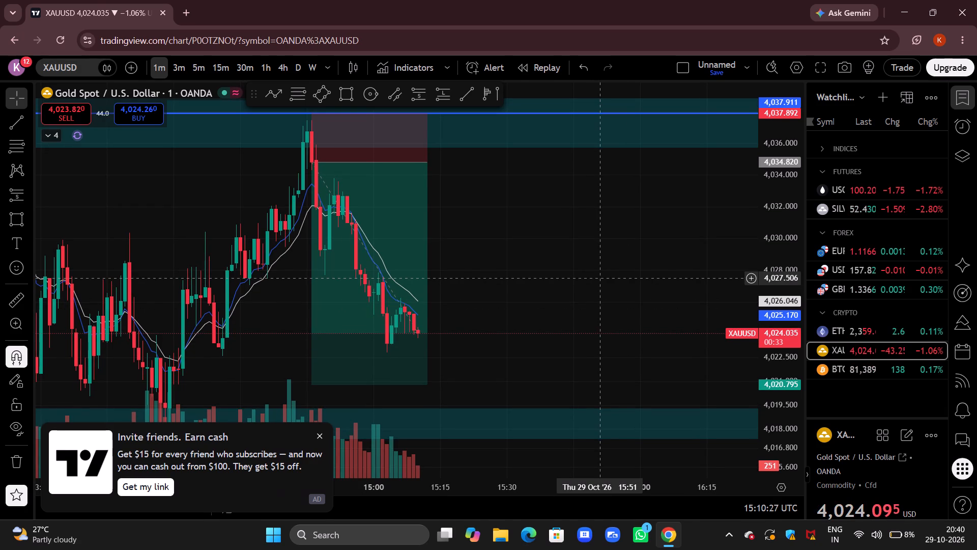
{"action": "left_click_drag", "start_coordinate": [562, 262], "coordinate": [515, 243]}
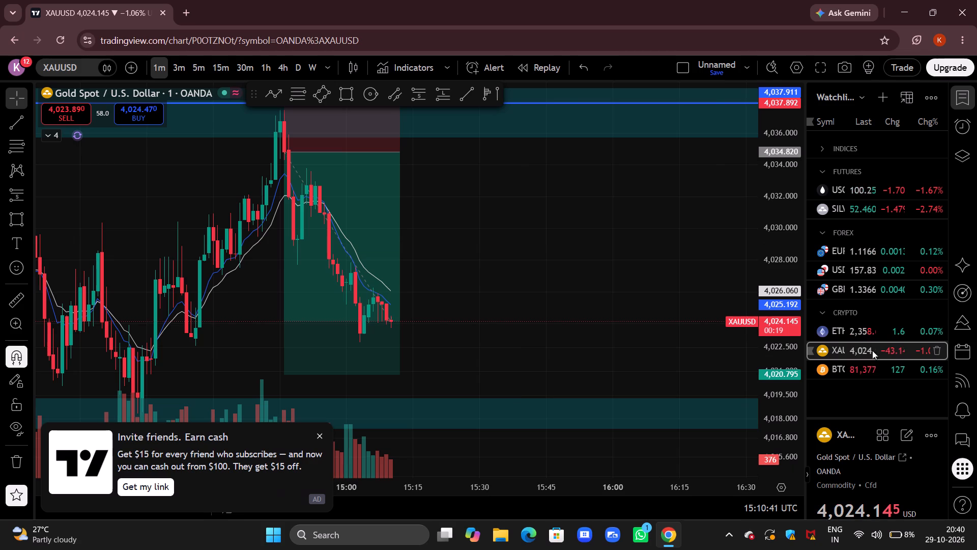
Switch to the Bitcoin chart and raise the blue horizontal line above the supply zone to about 81,404.
{"action": "left_click", "coordinate": [862, 366]}
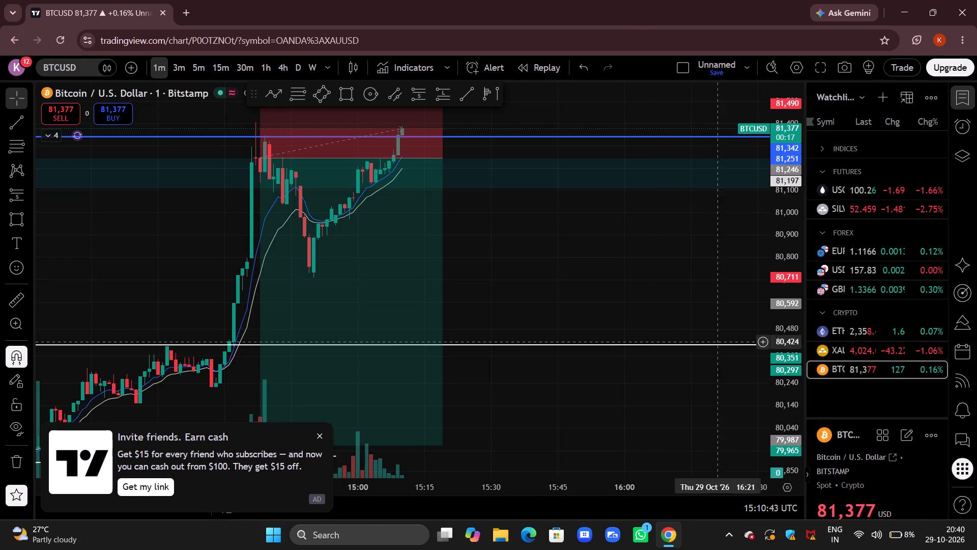
{"action": "left_click_drag", "start_coordinate": [558, 255], "coordinate": [547, 372]}
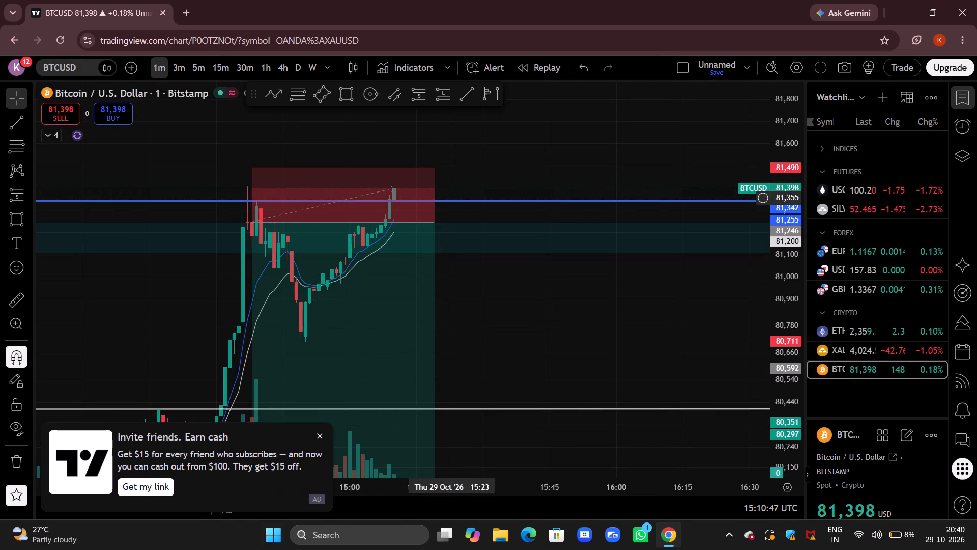
{"action": "left_click_drag", "start_coordinate": [452, 199], "coordinate": [452, 190]}
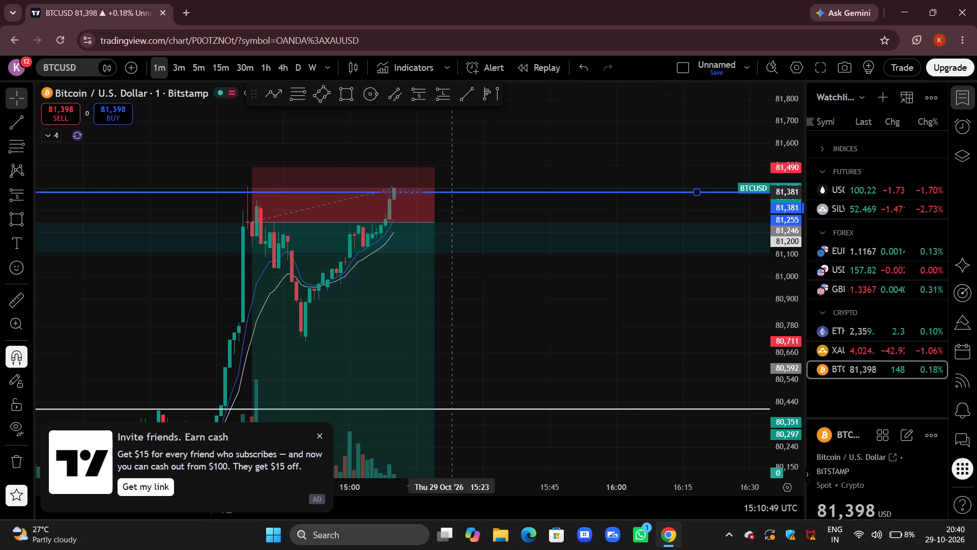
{"action": "left_click_drag", "start_coordinate": [452, 190], "coordinate": [452, 187]}
{"action": "left_click", "coordinate": [485, 167]}
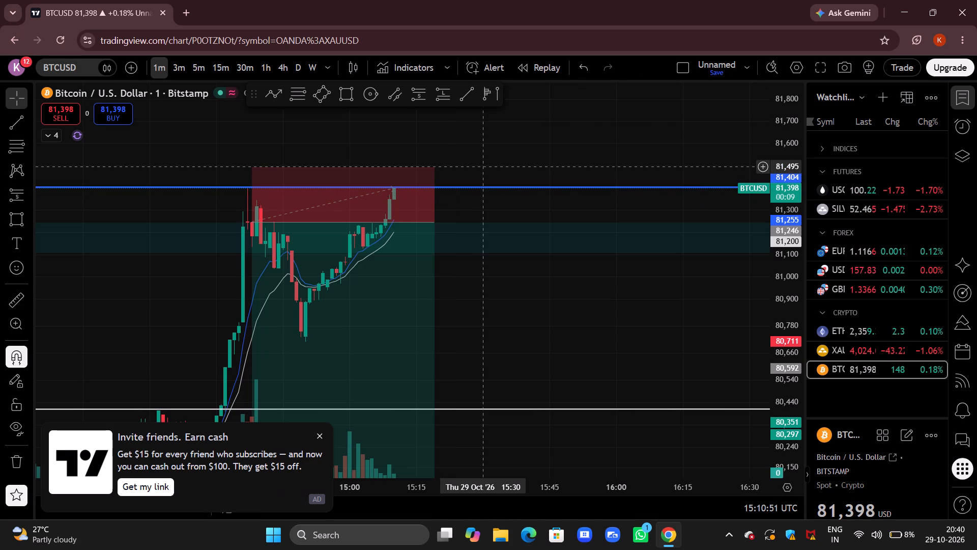
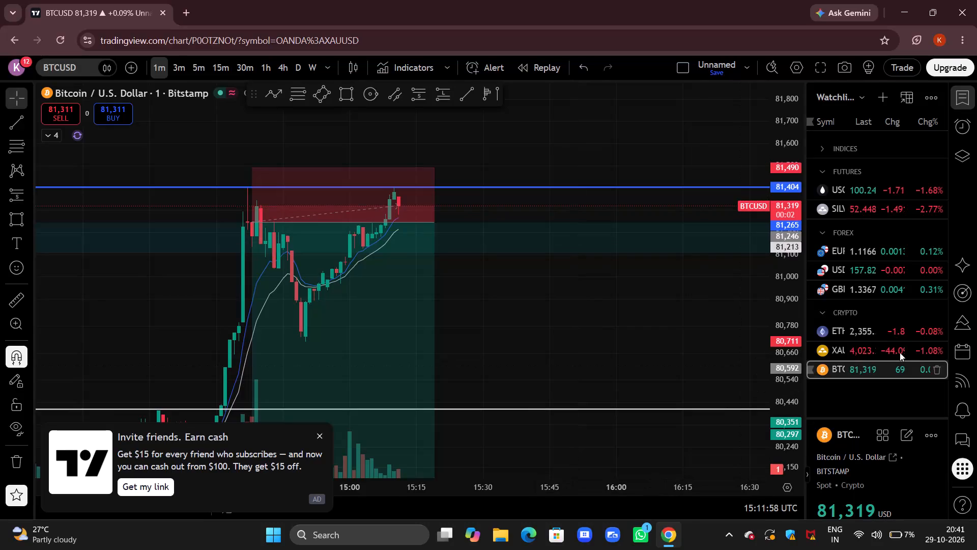
Switch to the gold chart, dismiss the referral ad, and examine 1-minute price action against the short position and the zones above and below.
{"action": "left_click", "coordinate": [882, 347]}
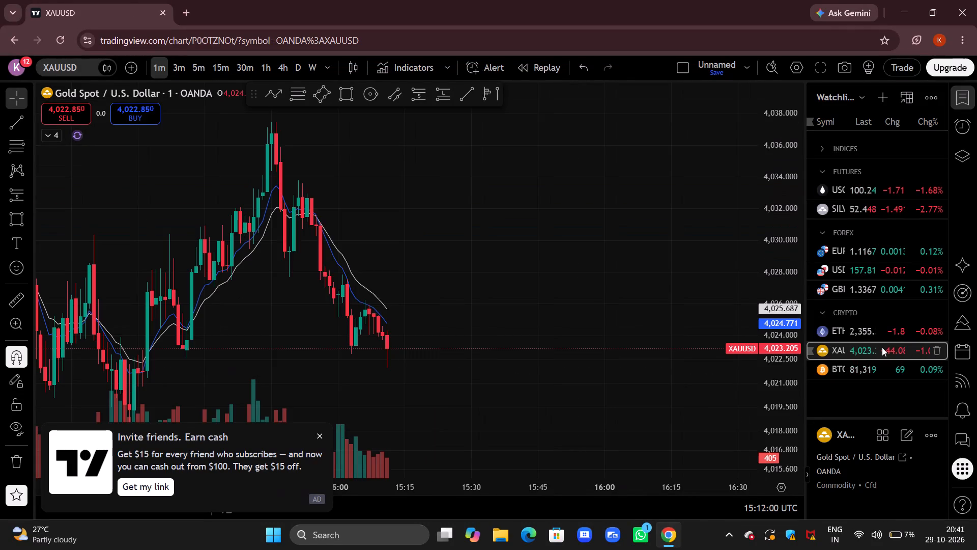
{"action": "left_click", "coordinate": [317, 435]}
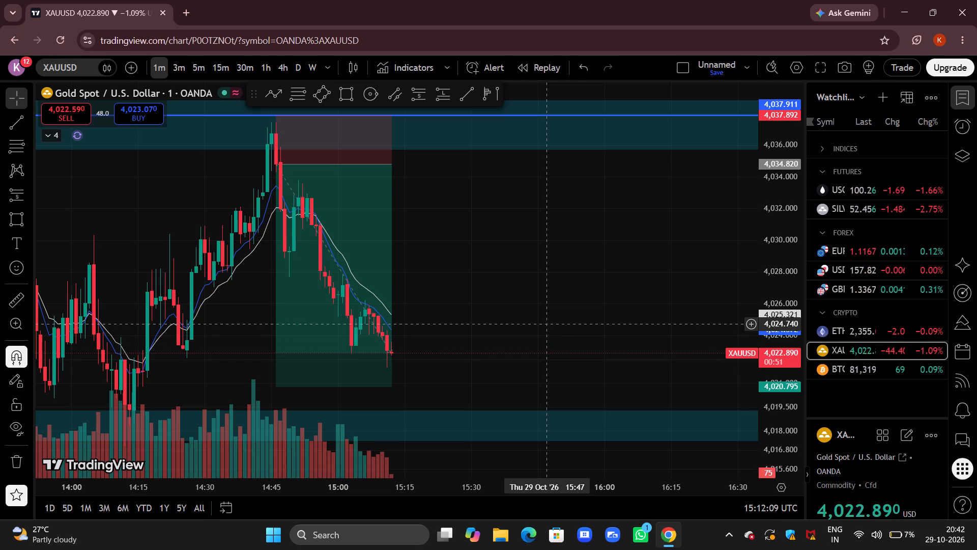
{"action": "left_click_drag", "start_coordinate": [138, 207], "coordinate": [425, 302]}
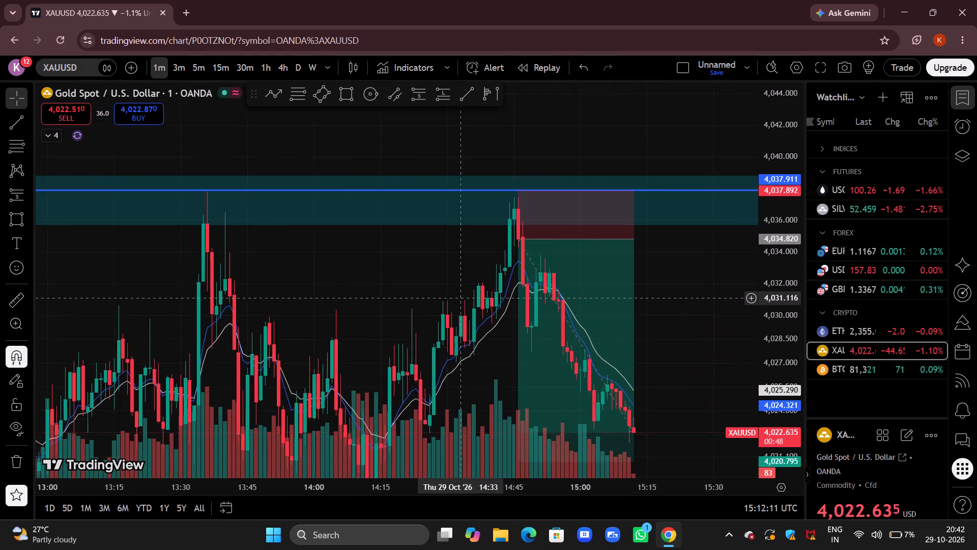
{"action": "left_click_drag", "start_coordinate": [425, 302], "coordinate": [372, 306]}
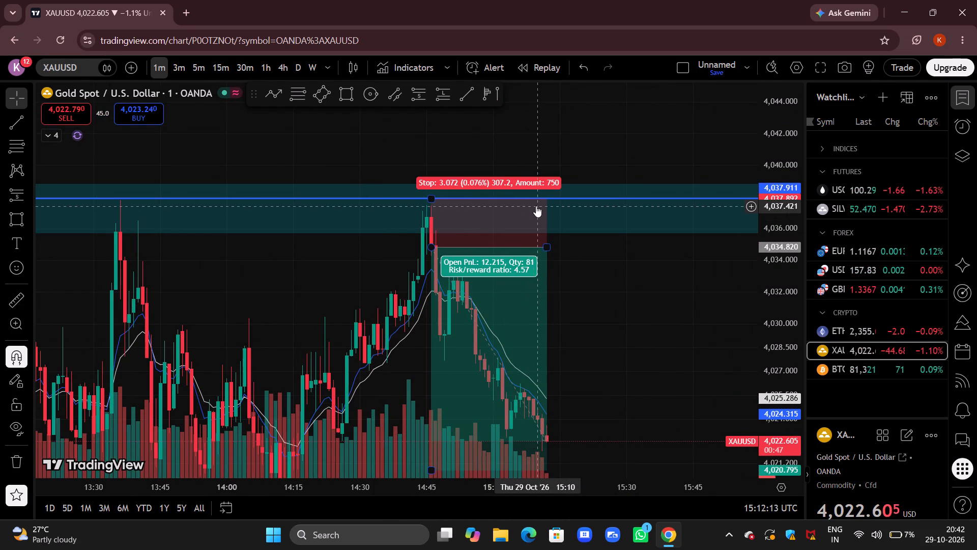
{"action": "left_click_drag", "start_coordinate": [685, 301], "coordinate": [614, 145]}
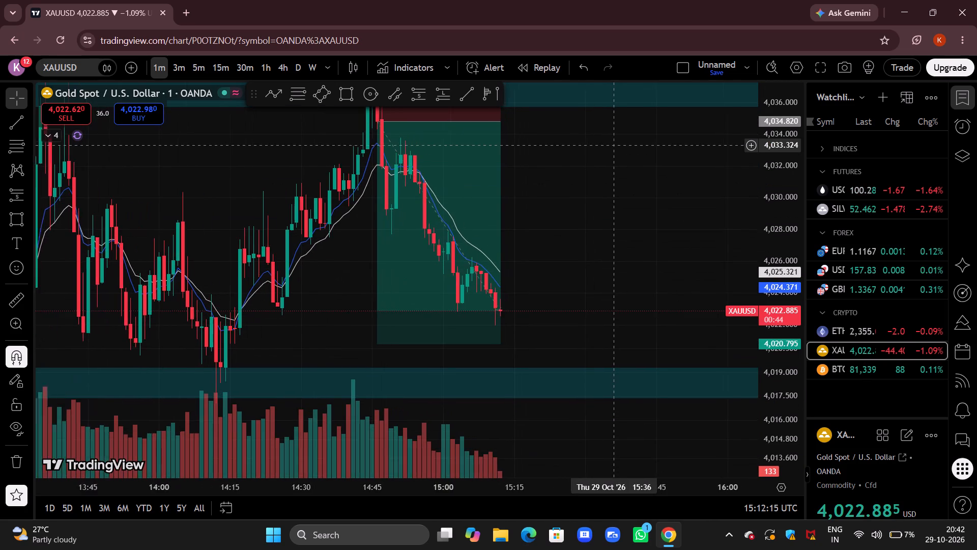
{"action": "left_click_drag", "start_coordinate": [792, 168], "coordinate": [726, 282]}
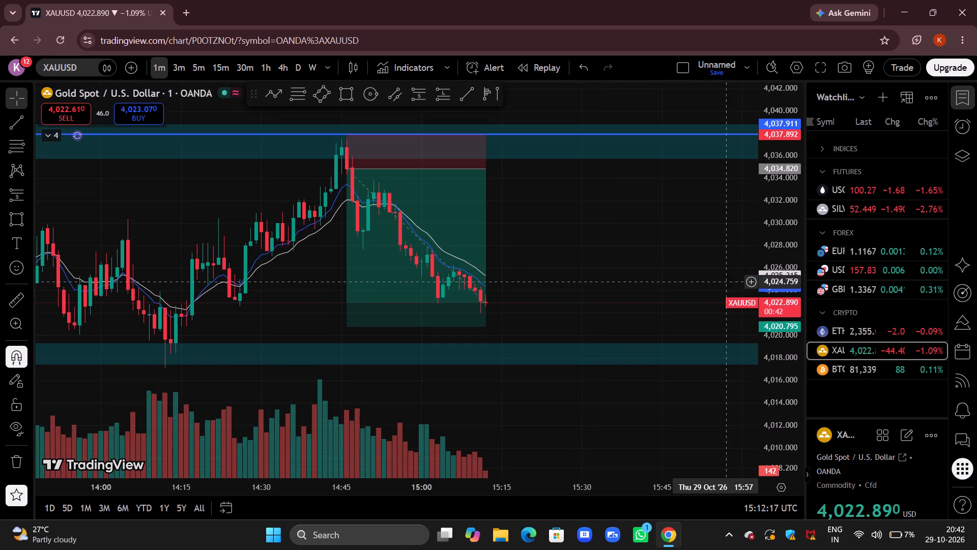
{"action": "left_click_drag", "start_coordinate": [609, 232], "coordinate": [554, 259]}
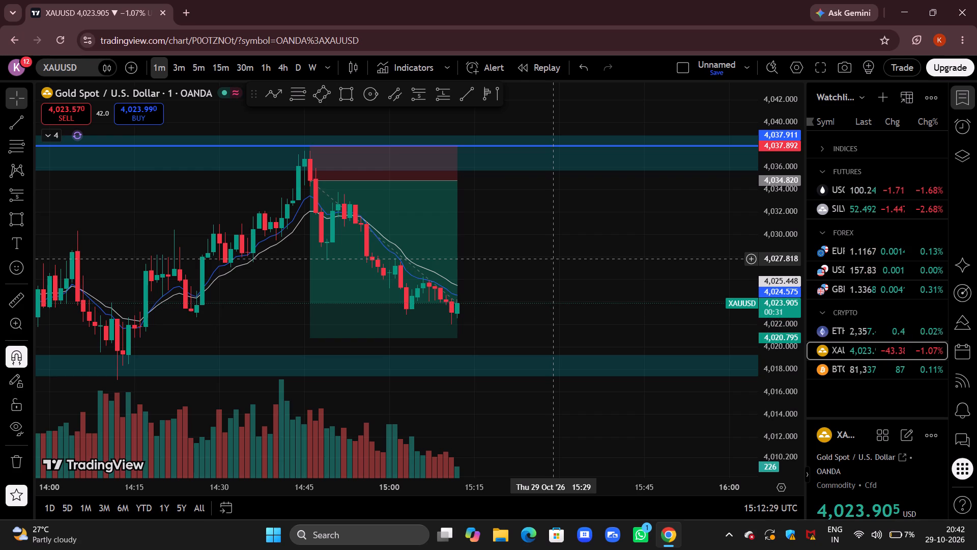
{"action": "left_click_drag", "start_coordinate": [527, 262], "coordinate": [543, 201]}
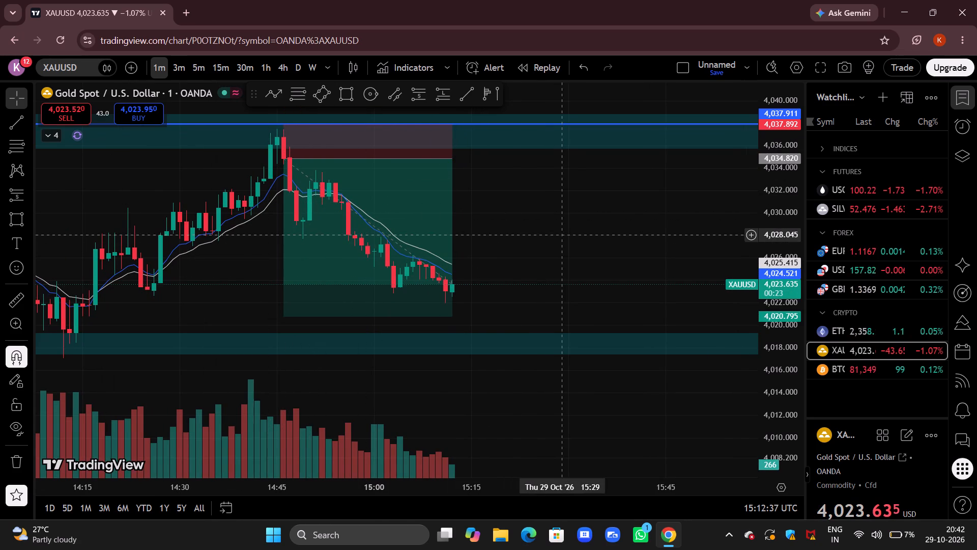
{"action": "left_click_drag", "start_coordinate": [564, 235], "coordinate": [454, 258]}
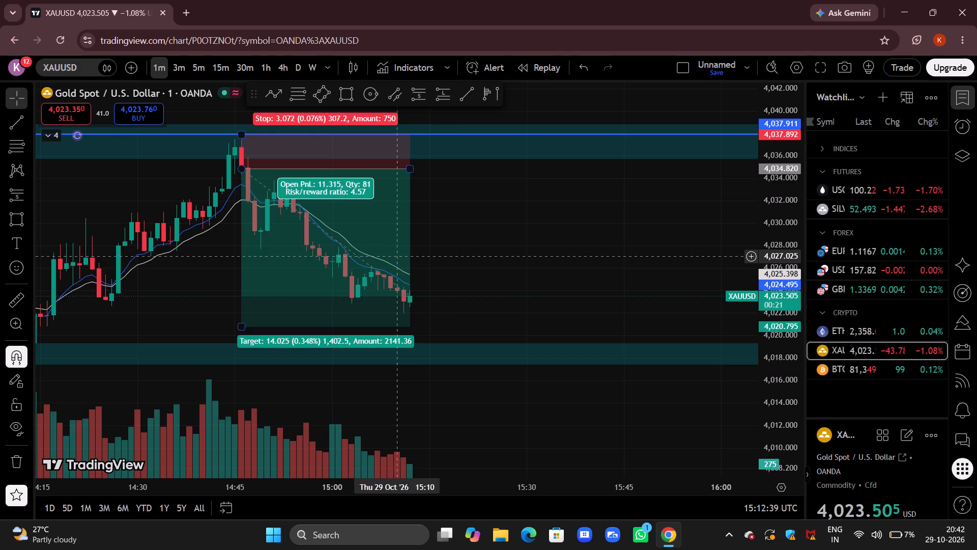
{"action": "left_click_drag", "start_coordinate": [469, 252], "coordinate": [433, 262]}
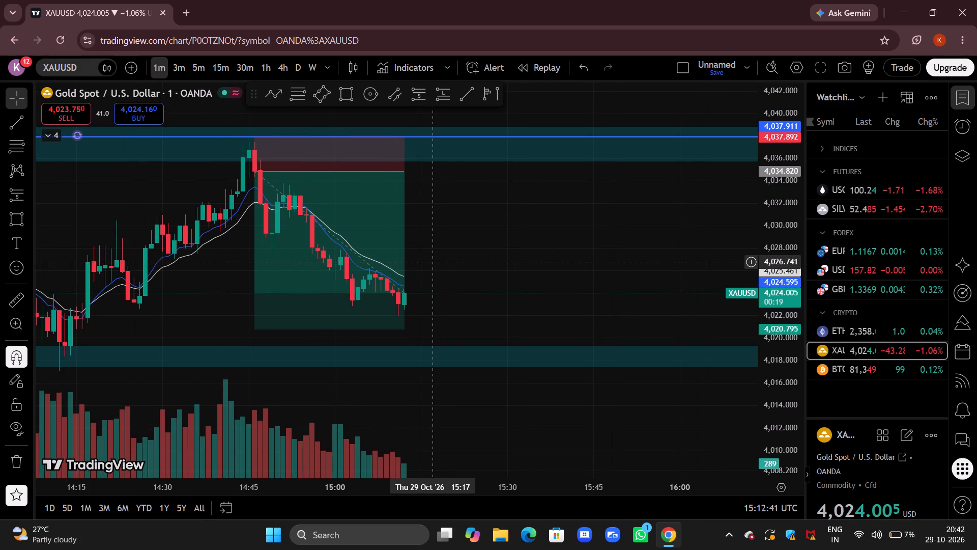
{"action": "left_click_drag", "start_coordinate": [513, 253], "coordinate": [478, 254]}
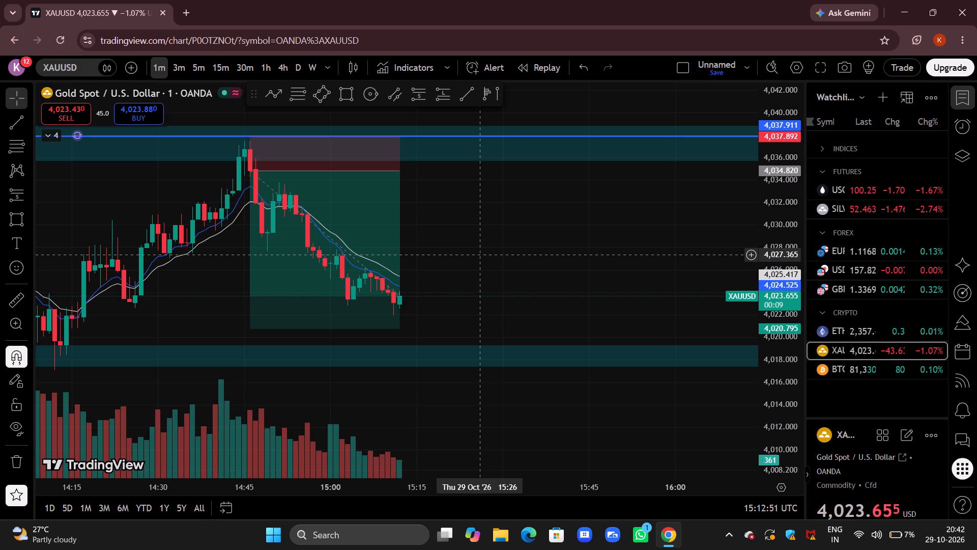
{"action": "left_click_drag", "start_coordinate": [522, 240], "coordinate": [446, 212]}
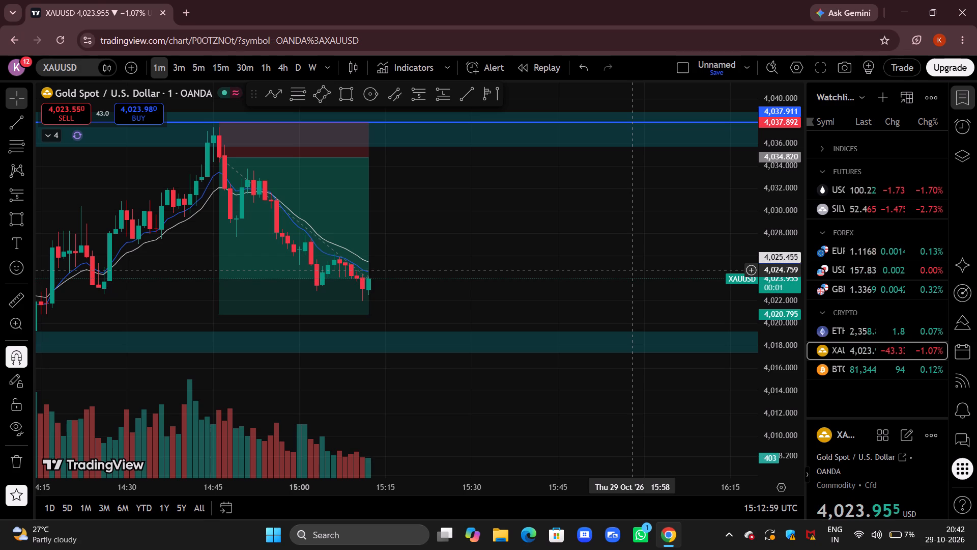
{"action": "left_click_drag", "start_coordinate": [510, 236], "coordinate": [448, 196]}
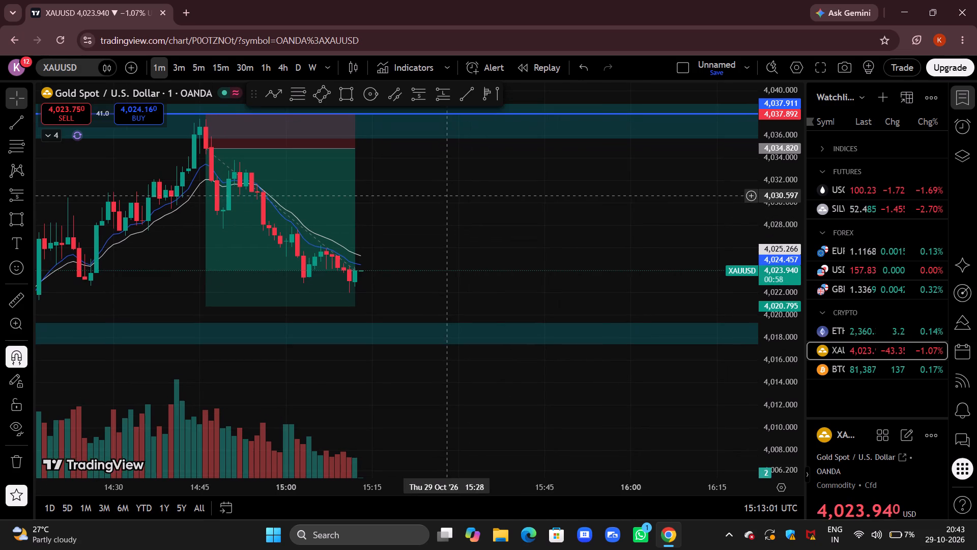
{"action": "left_click_drag", "start_coordinate": [777, 368], "coordinate": [770, 228]}
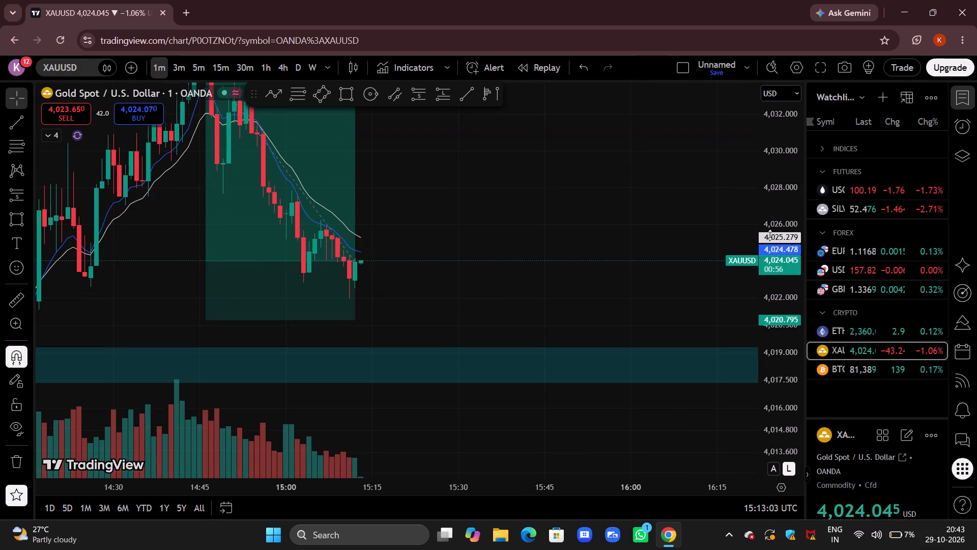
{"action": "left_click_drag", "start_coordinate": [540, 207], "coordinate": [600, 217]}
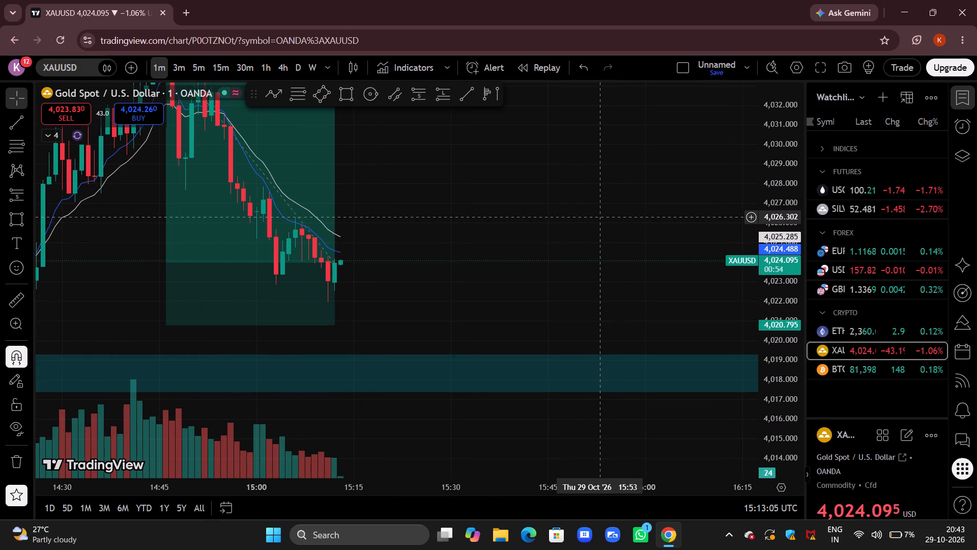
{"action": "left_click_drag", "start_coordinate": [449, 200], "coordinate": [549, 248]}
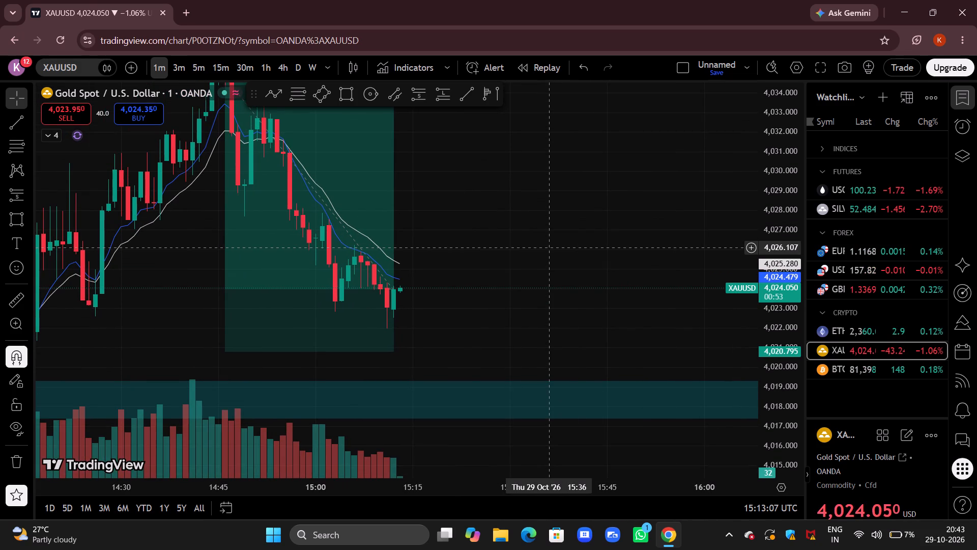
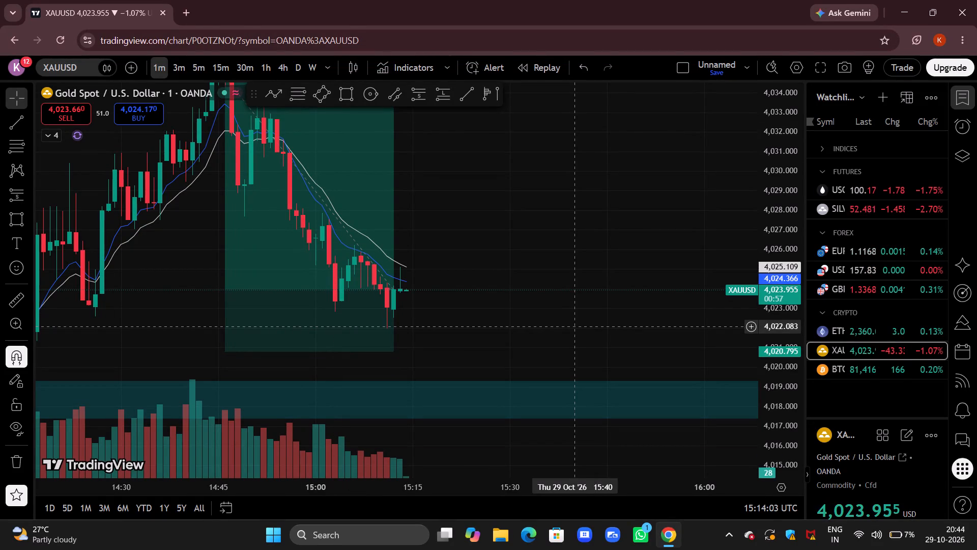
Switch to the Bitcoin chart to check price against the short position, and dismiss the low-battery warning.
{"action": "left_click", "coordinate": [858, 377]}
{"action": "left_click_drag", "start_coordinate": [574, 256], "coordinate": [560, 371]}
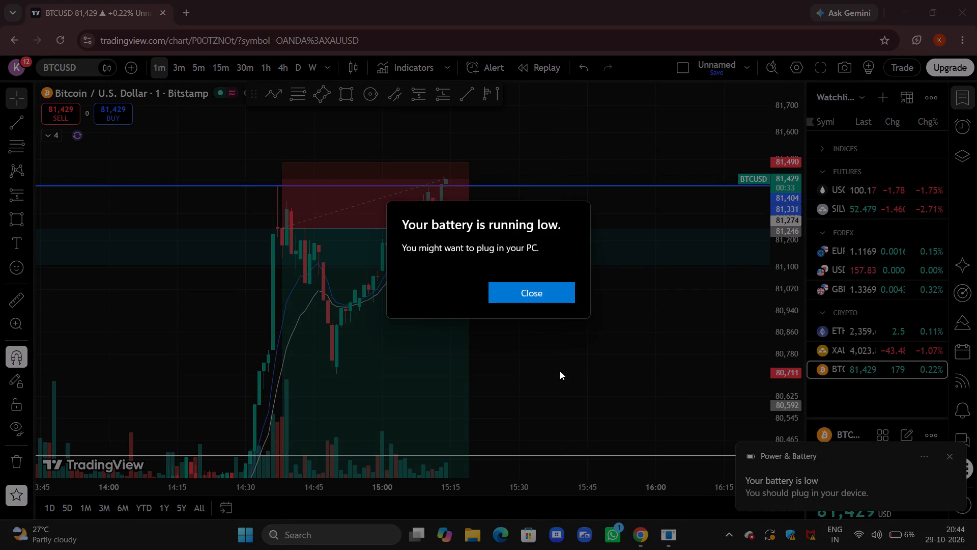
{"action": "left_click", "coordinate": [547, 289]}
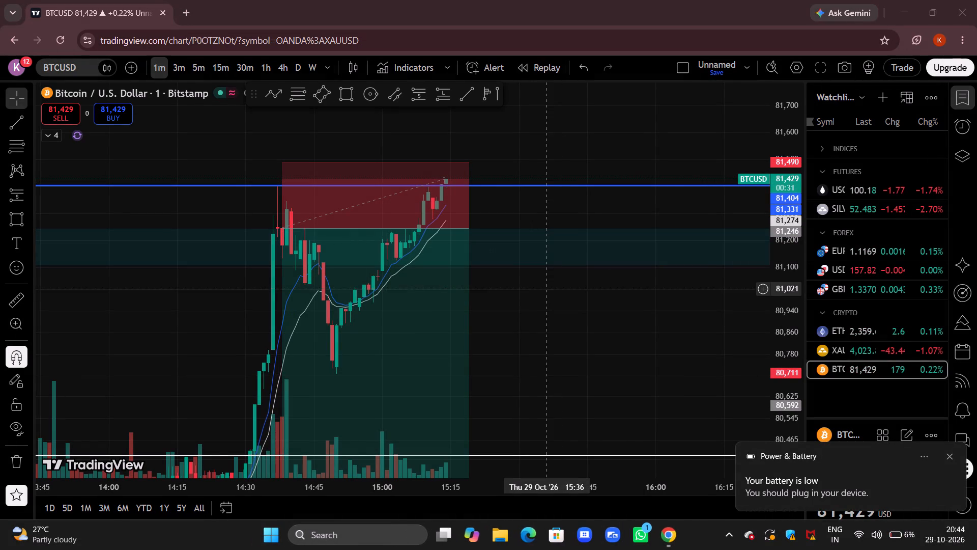
On the gold chart, extend the short position forward in time so that it ends at about 15:20.
{"action": "left_click", "coordinate": [865, 344]}
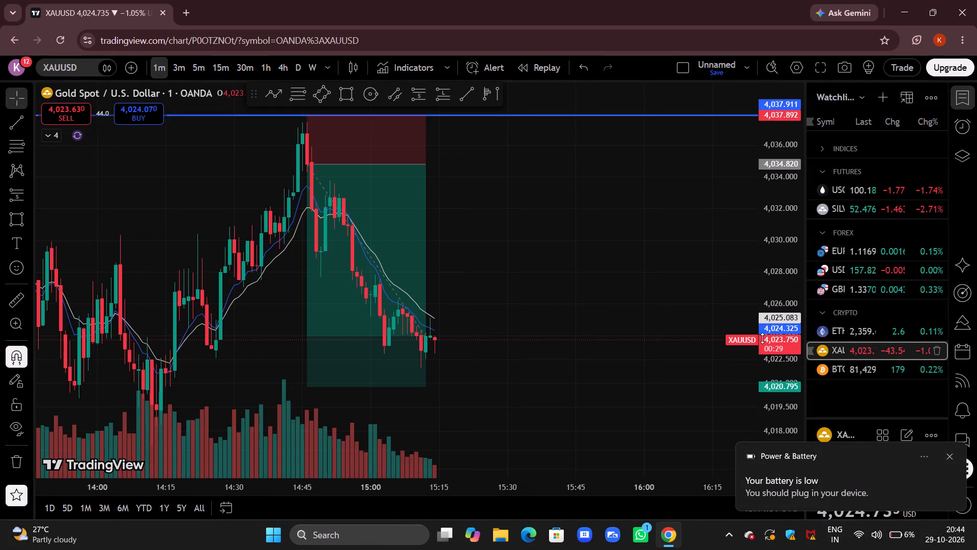
{"action": "left_click_drag", "start_coordinate": [542, 281], "coordinate": [564, 232]}
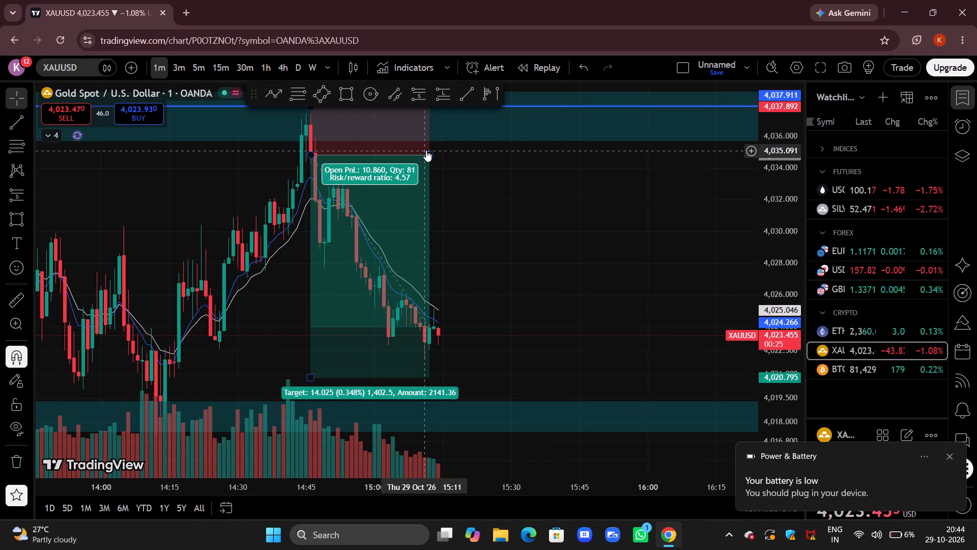
{"action": "left_click_drag", "start_coordinate": [429, 155], "coordinate": [465, 156]}
{"action": "left_click", "coordinate": [593, 219]}
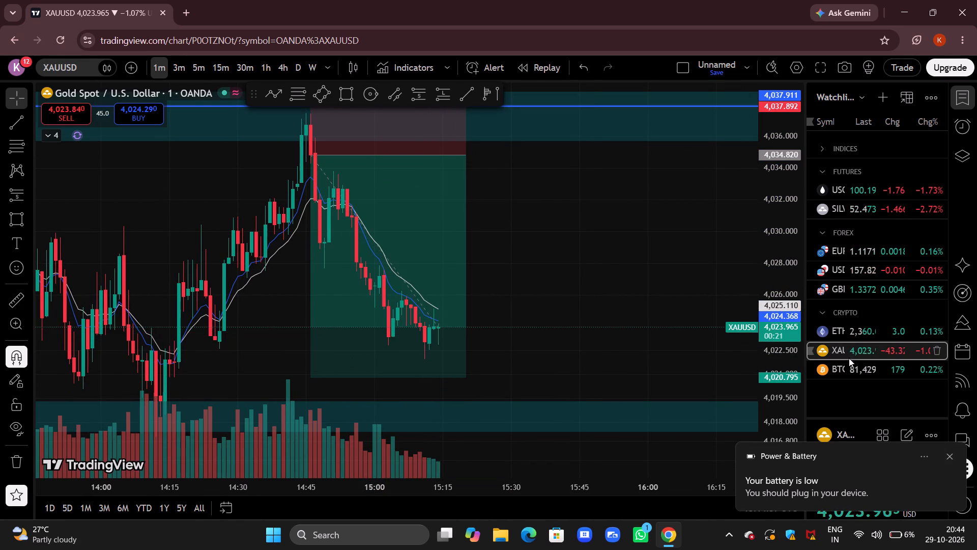
On the Bitcoin chart, move the short position's profit target up to about 80,729, near the pullback low.
{"action": "left_click", "coordinate": [845, 375]}
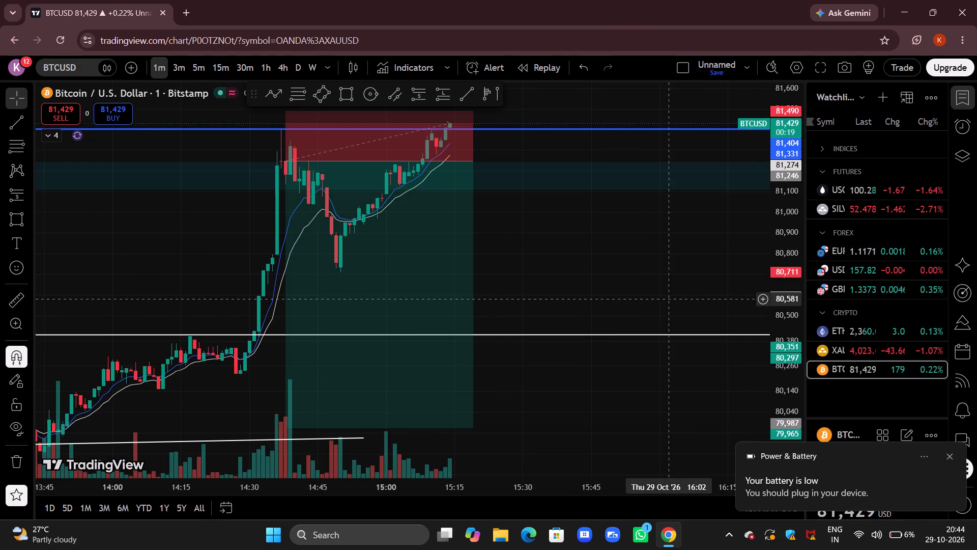
{"action": "left_click_drag", "start_coordinate": [588, 212], "coordinate": [568, 294]}
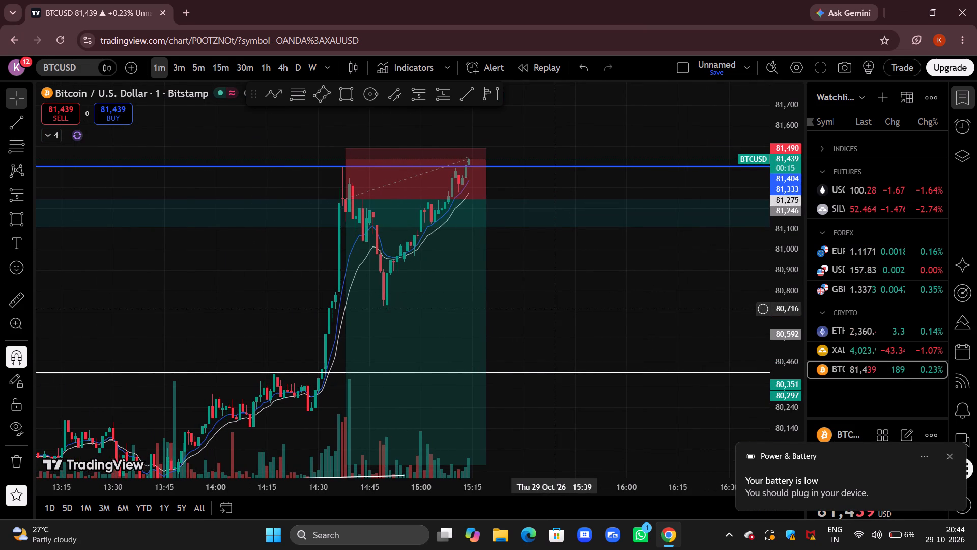
{"action": "left_click_drag", "start_coordinate": [539, 325], "coordinate": [560, 179]}
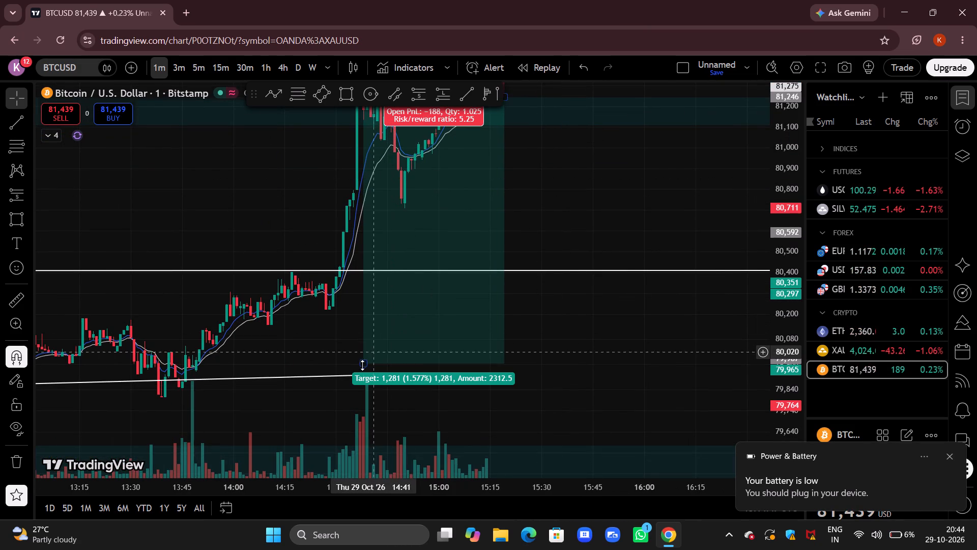
{"action": "left_click_drag", "start_coordinate": [361, 366], "coordinate": [401, 206]}
{"action": "left_click_drag", "start_coordinate": [637, 175], "coordinate": [600, 308]}
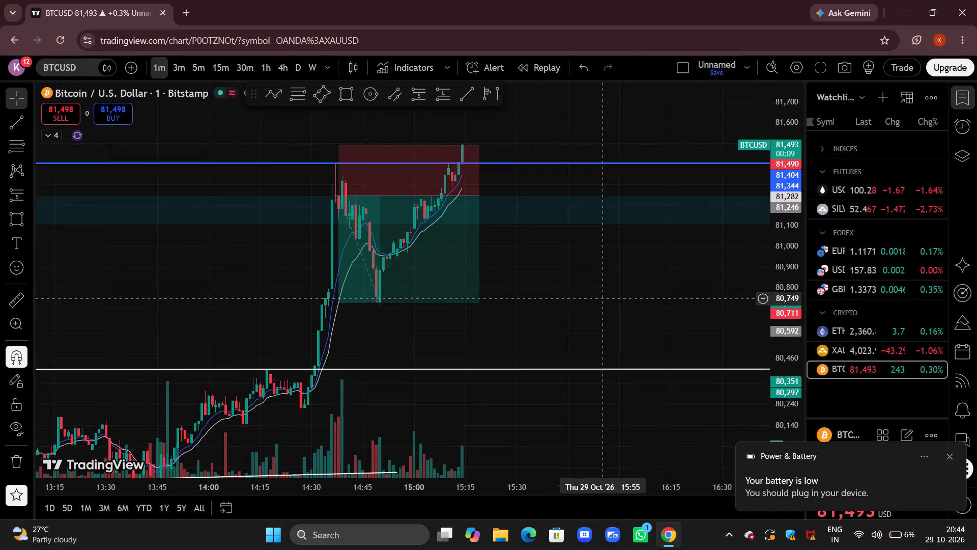
{"action": "left_click_drag", "start_coordinate": [600, 308], "coordinate": [596, 309]}
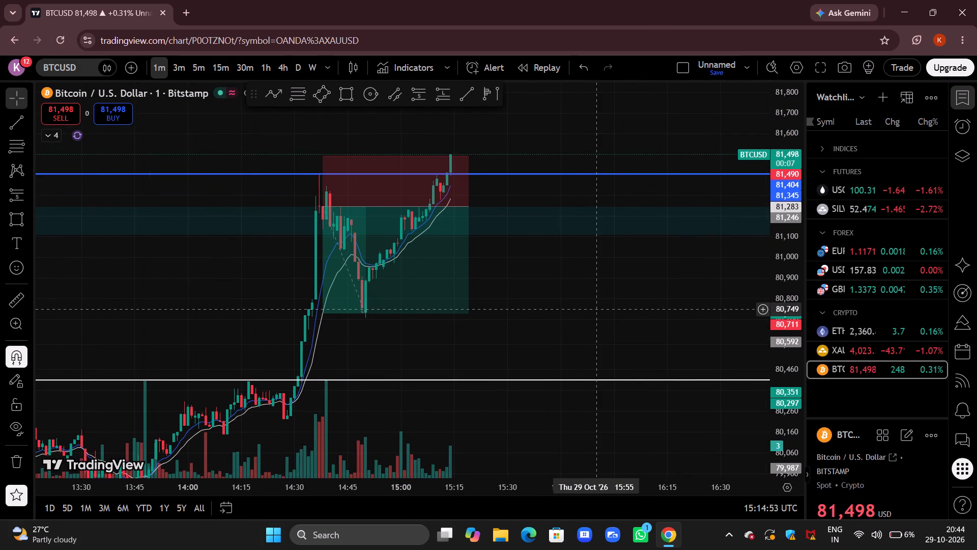
{"action": "left_click_drag", "start_coordinate": [596, 309], "coordinate": [652, 284]}
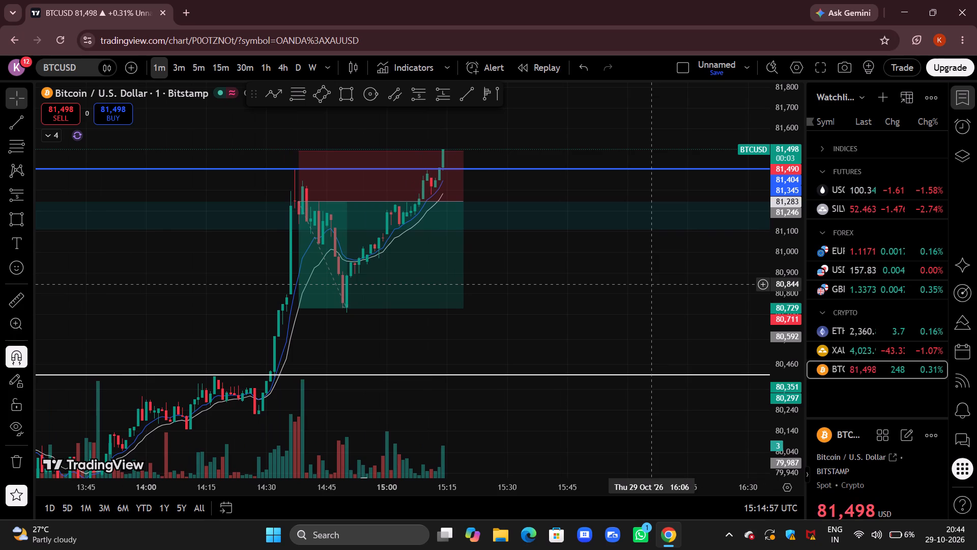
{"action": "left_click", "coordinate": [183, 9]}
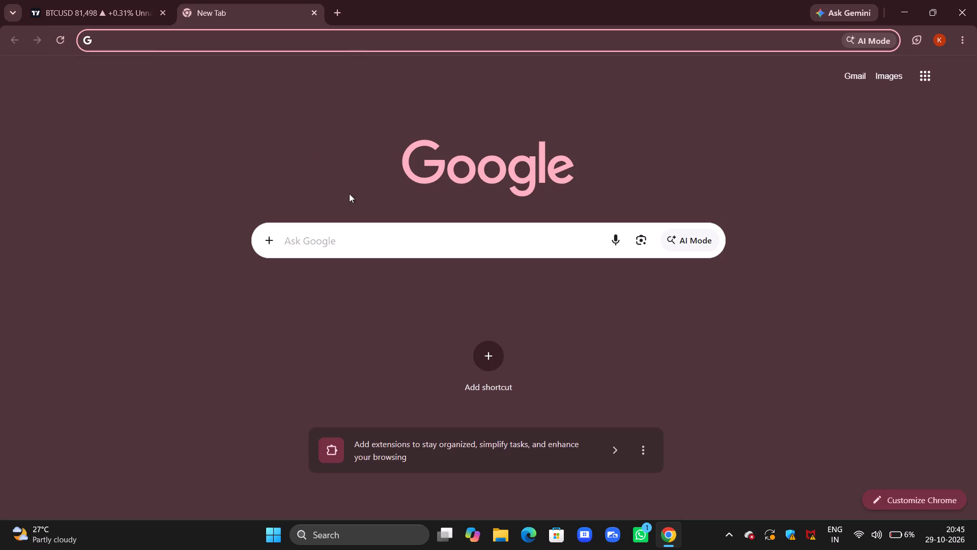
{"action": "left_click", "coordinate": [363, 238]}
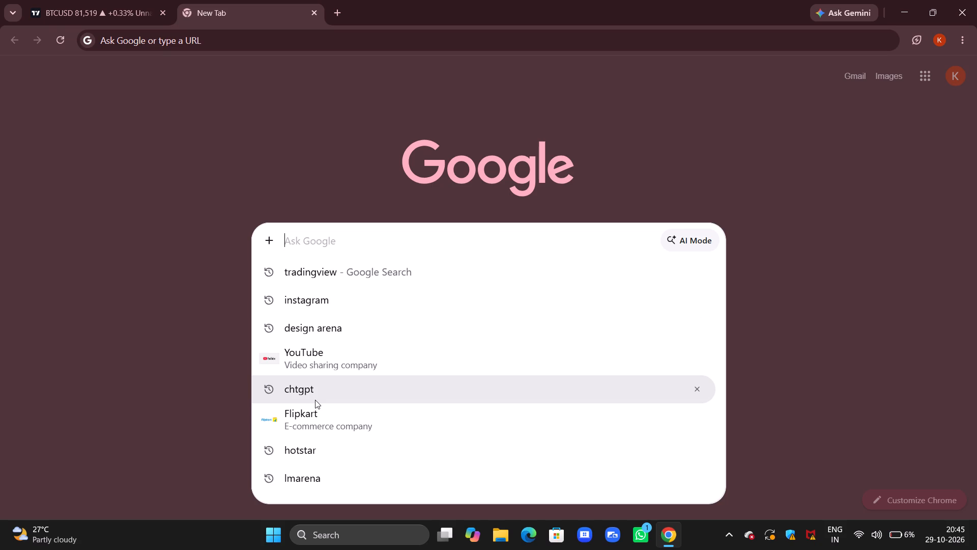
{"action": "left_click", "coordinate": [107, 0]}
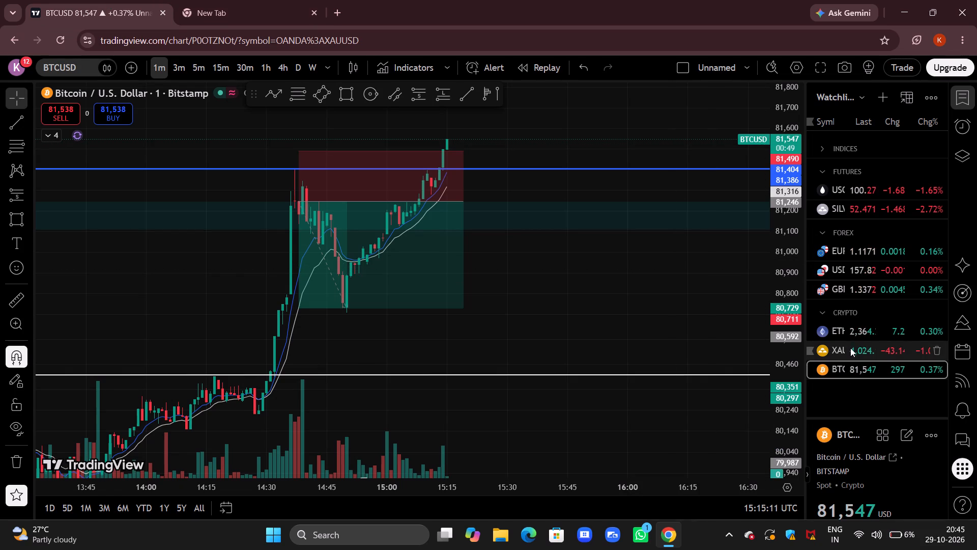
Switch to the gold chart to check price against the short position.
{"action": "left_click", "coordinate": [850, 347]}
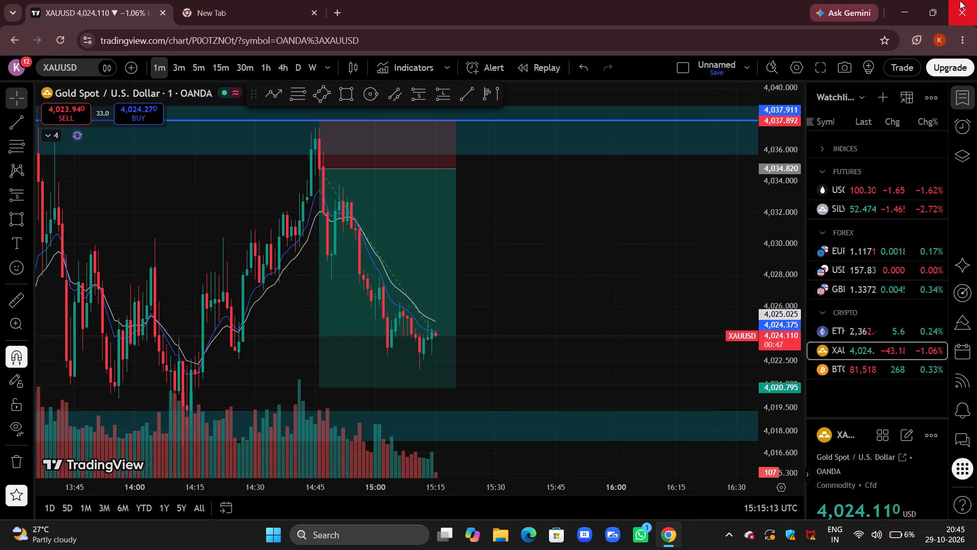
Minimise the browser and launch Kuro from the desktop.
{"action": "left_click", "coordinate": [916, 10]}
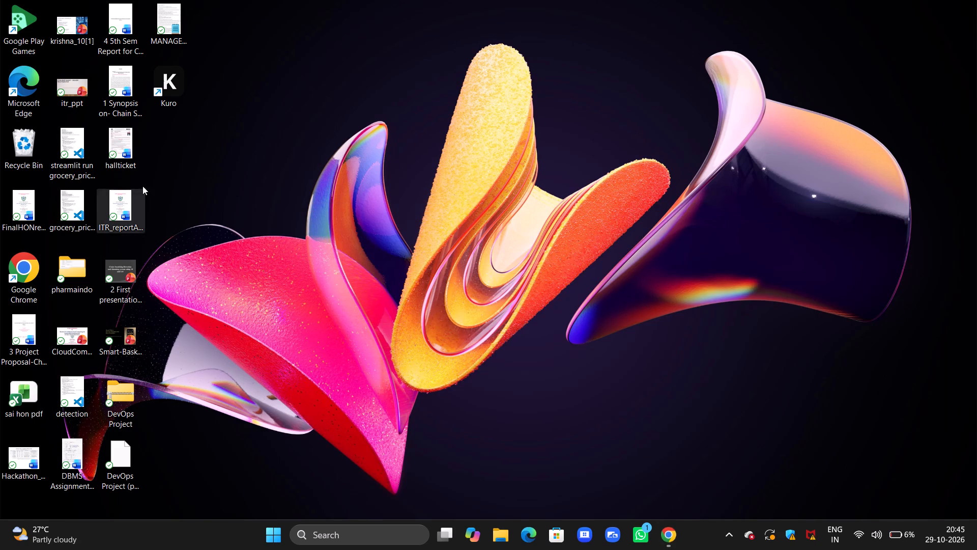
{"action": "double_click", "coordinate": [165, 72]}
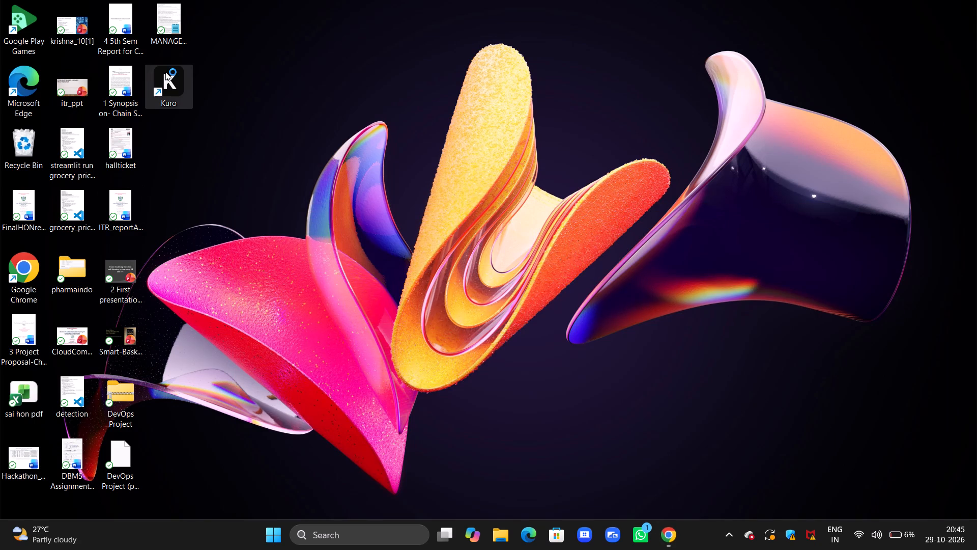